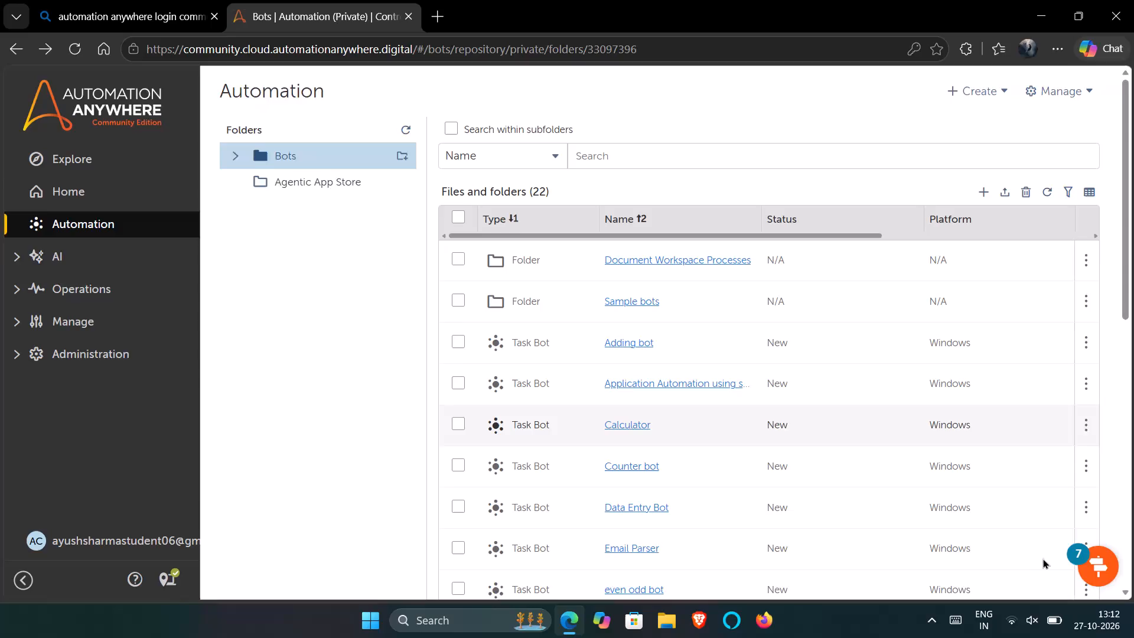
Restart the computer's Wi-Fi by turning it off and back on, and return to the Automation page in the browser.
click(1039, 633)
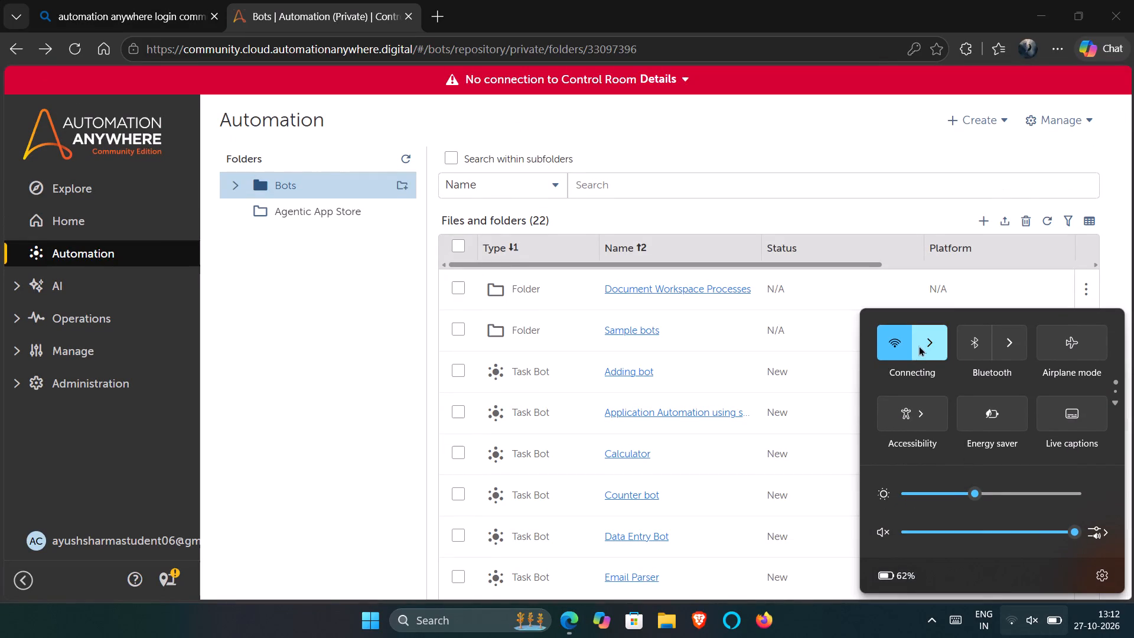
click(923, 343)
scroll(1019, 377, up, 11)
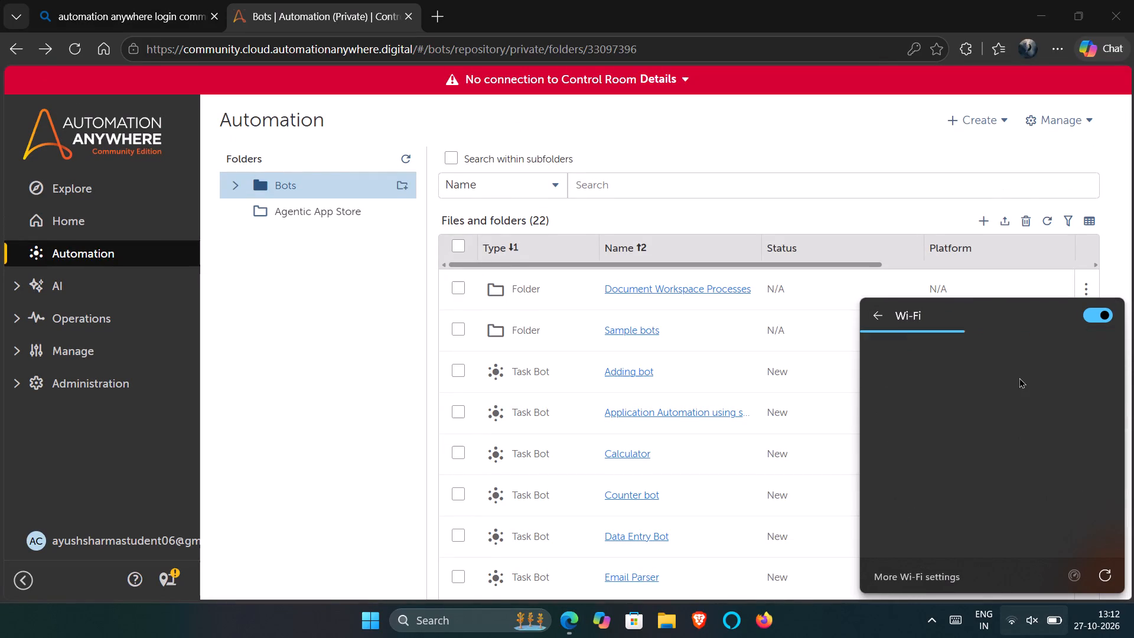
click(1099, 312)
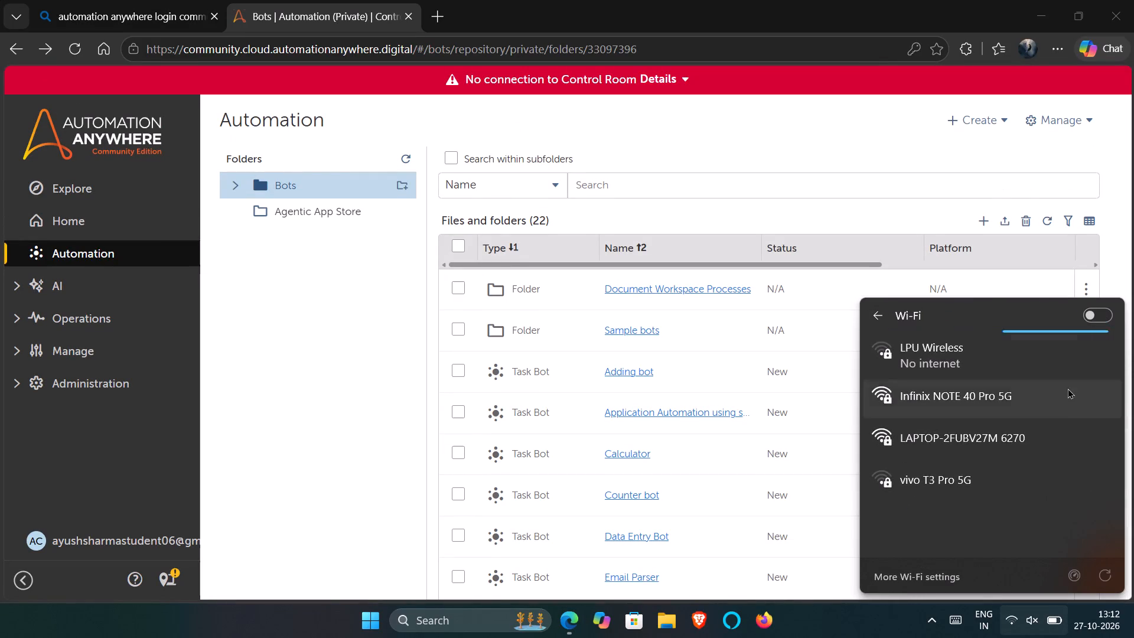
scroll(1067, 381, up, 5)
click(1091, 312)
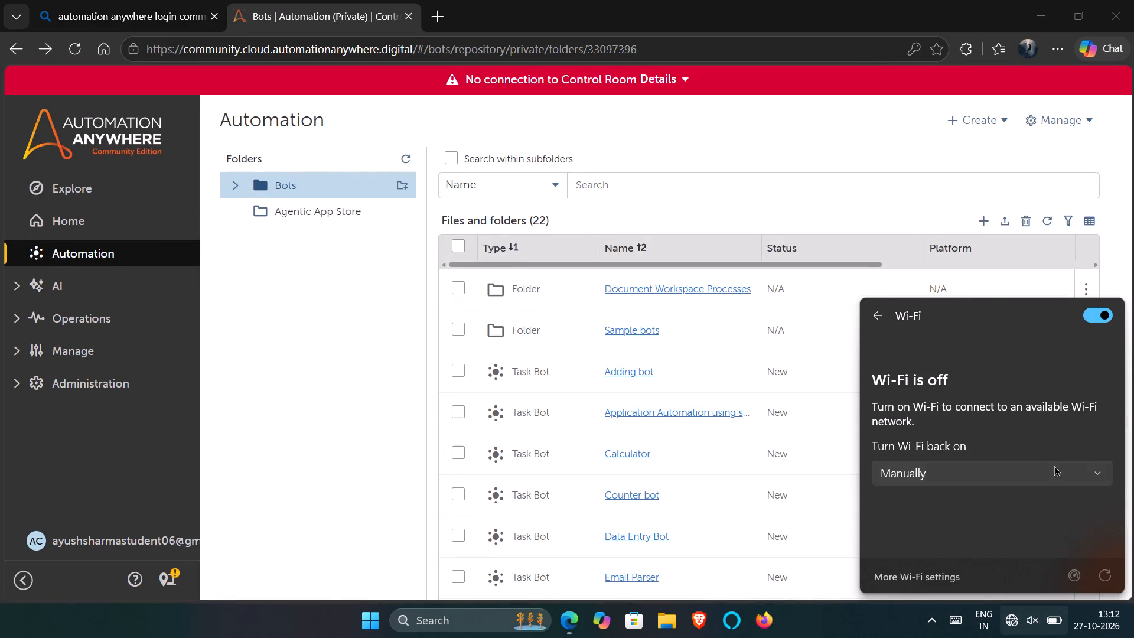
scroll(1028, 476, up, 8)
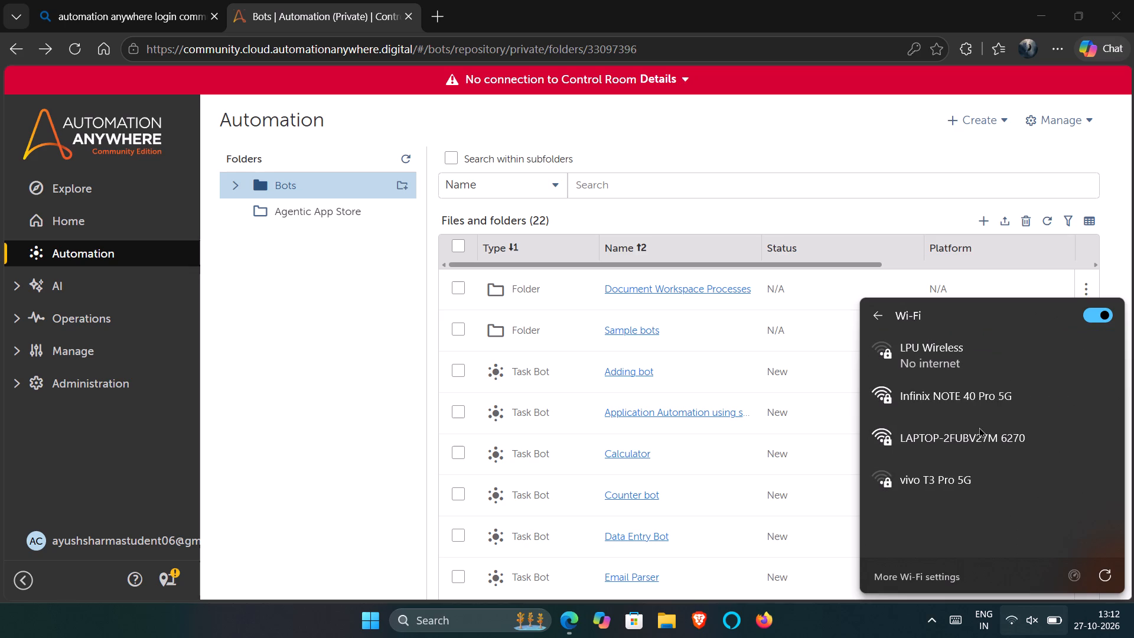
scroll(941, 206, left, 1)
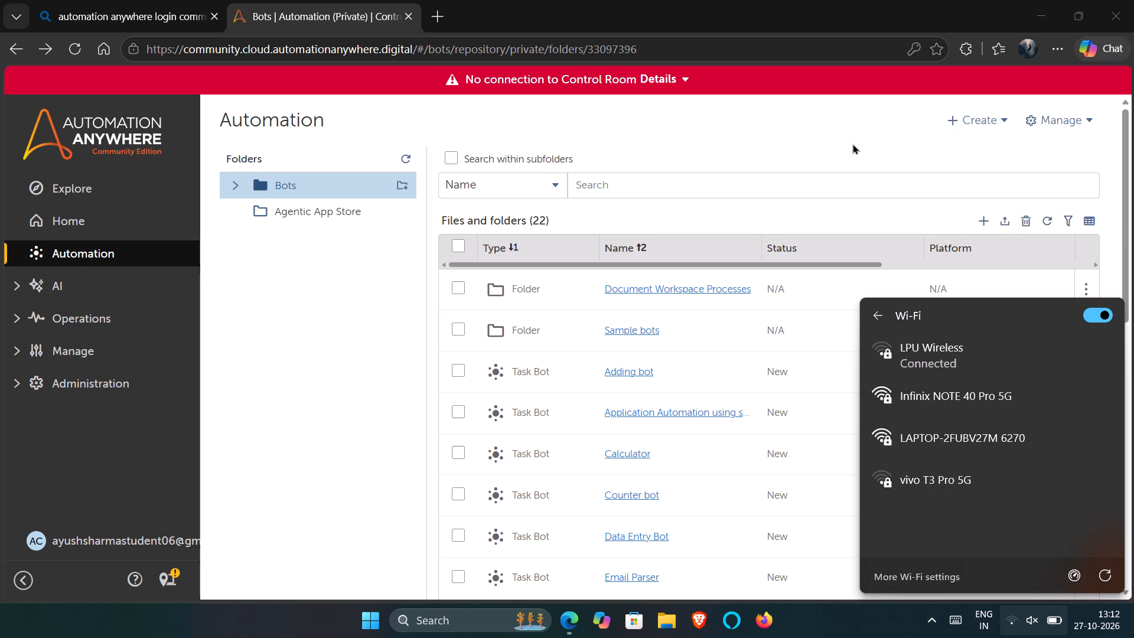
click(852, 142)
click(852, 142)
click(852, 142)
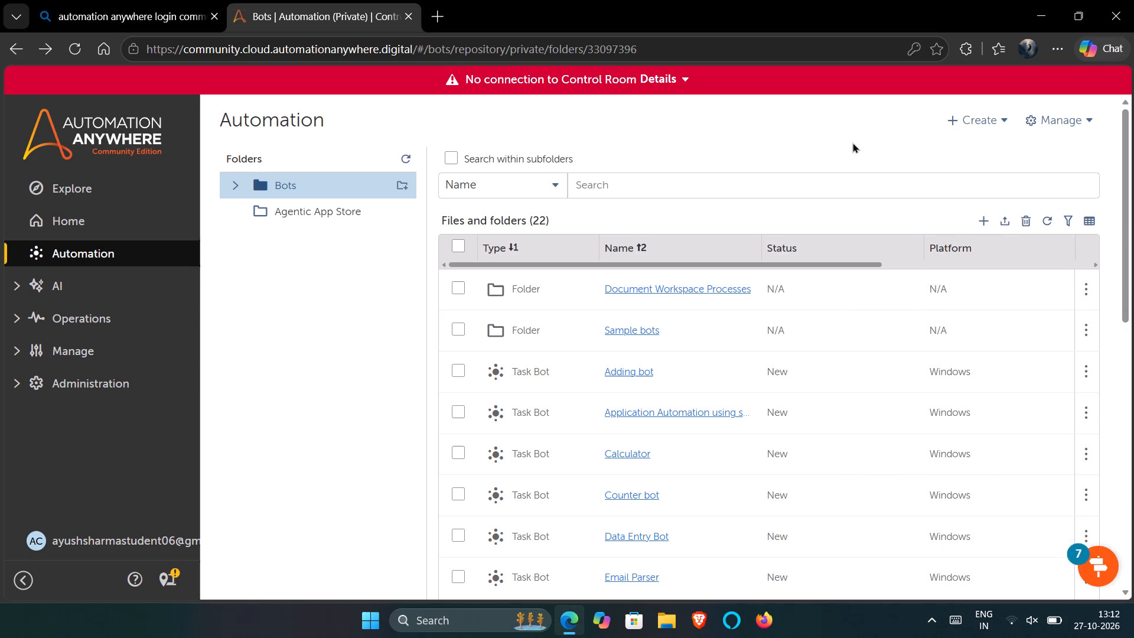
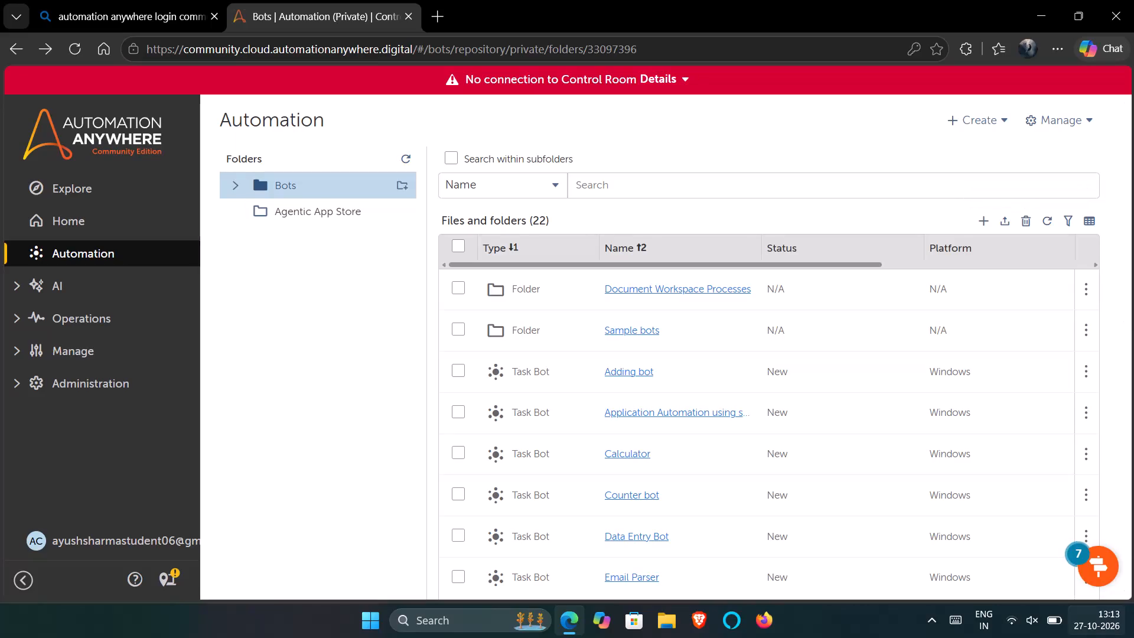
Check the computer's Wi-Fi connection status in the system's quick settings, and return to the Automation page.
click(1037, 622)
click(928, 323)
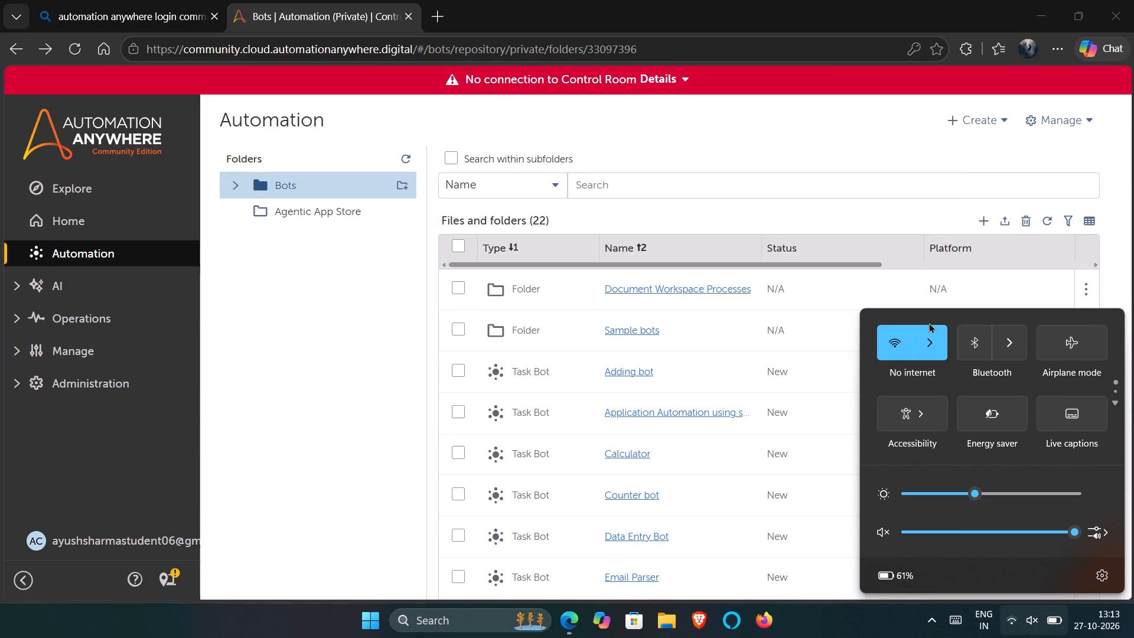
click(928, 323)
scroll(884, 362, left, 1)
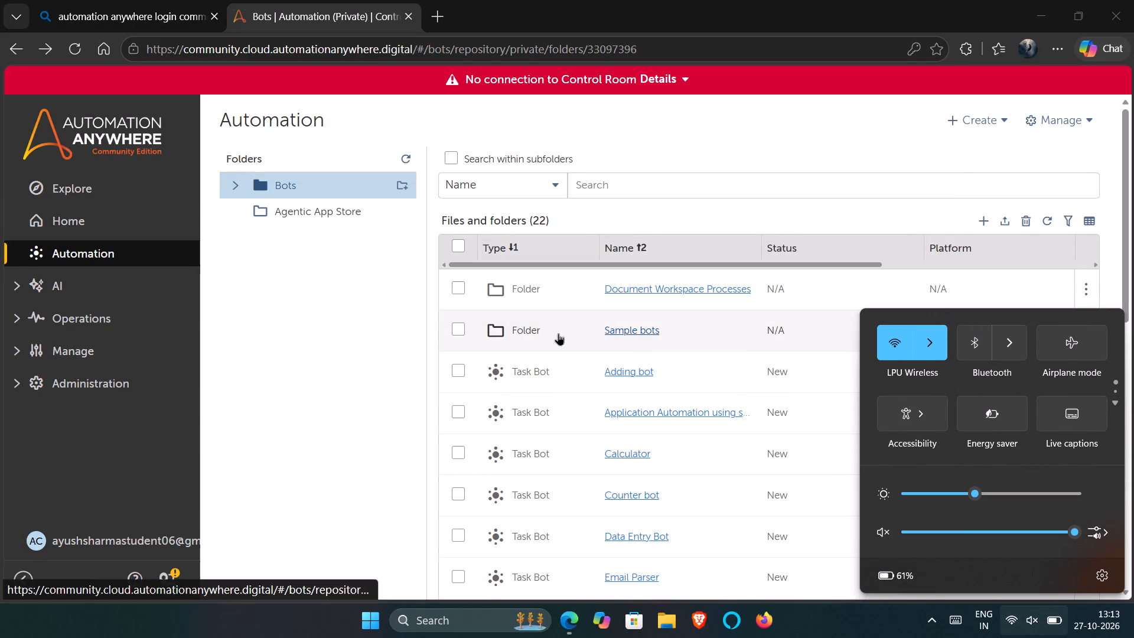
click(329, 100)
Reload the Automation page to reconnect to the Control Room.
click(71, 44)
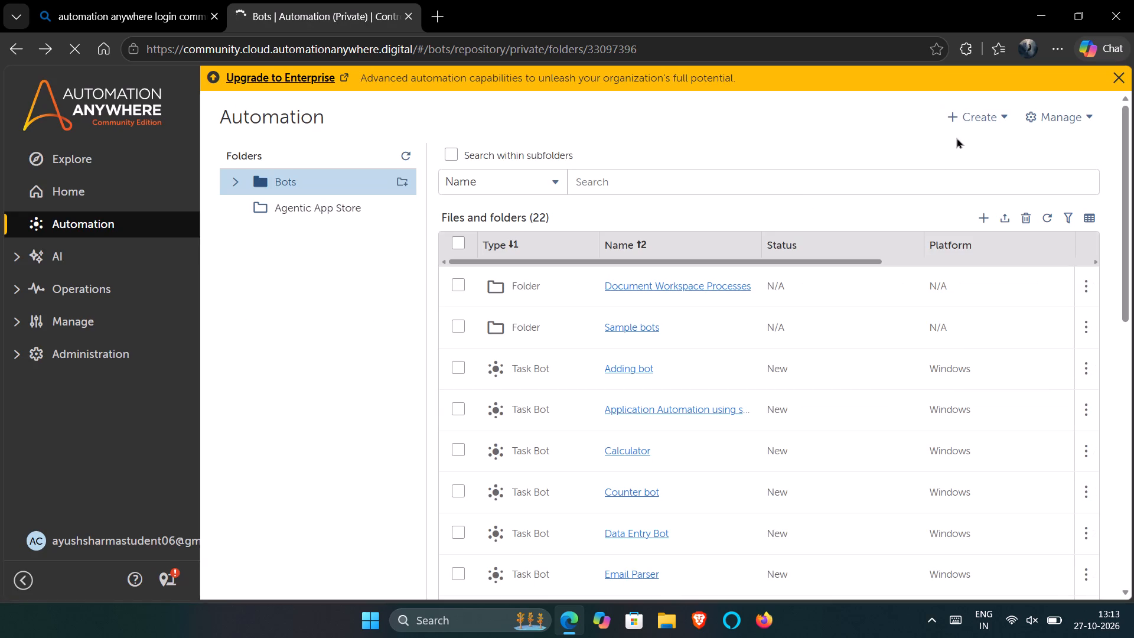
Create a Windows Task Bot named Automate Excel Sheet in the Bots folder and open it for editing.
scroll(929, 120, right, 2)
click(970, 114)
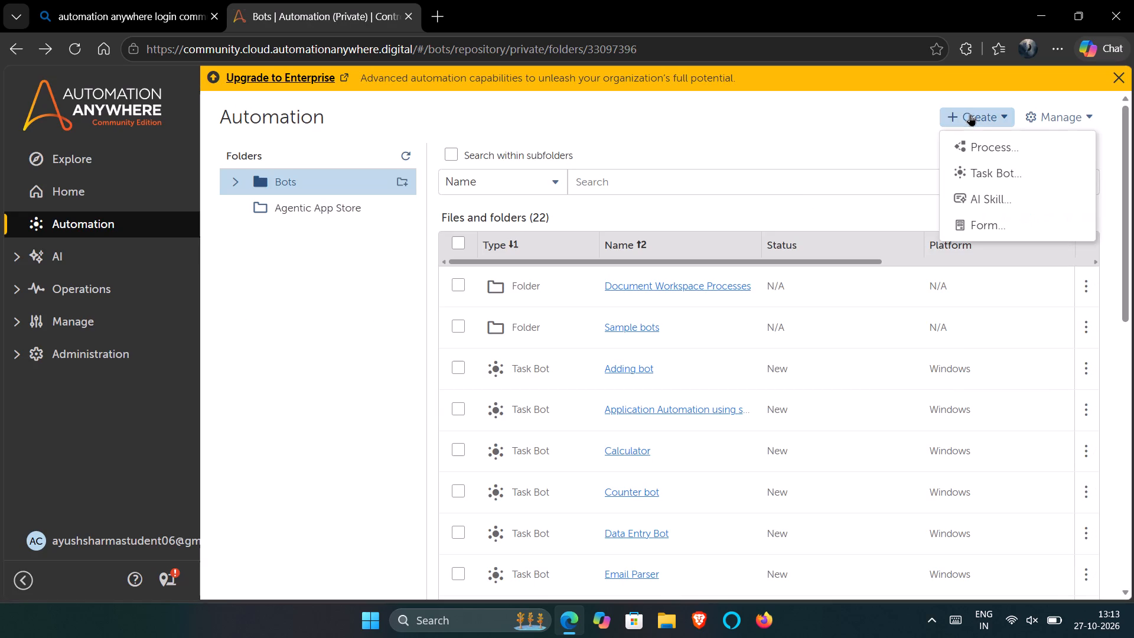
click(1019, 173)
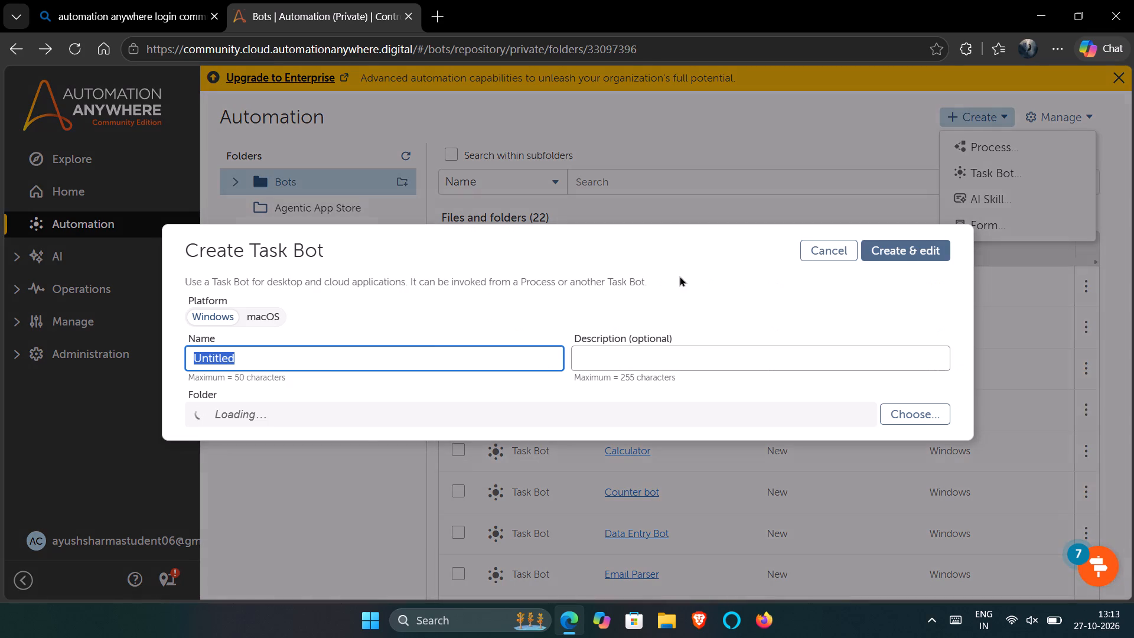
key(BackSpace)
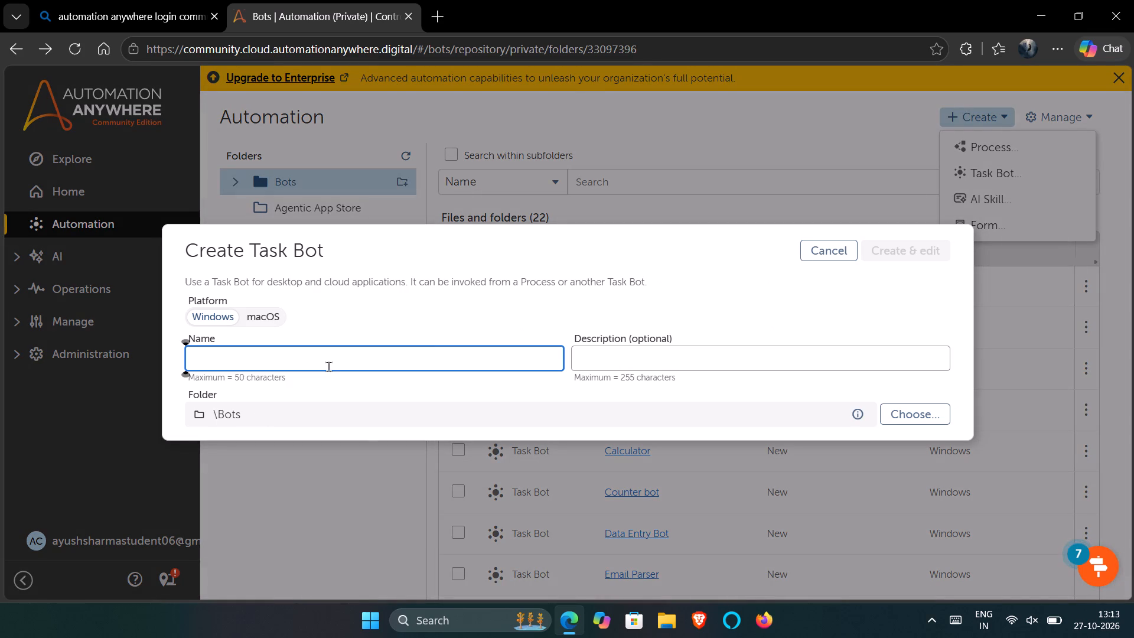
text(AU)
key(BackSpace)
text(utomate Exc)
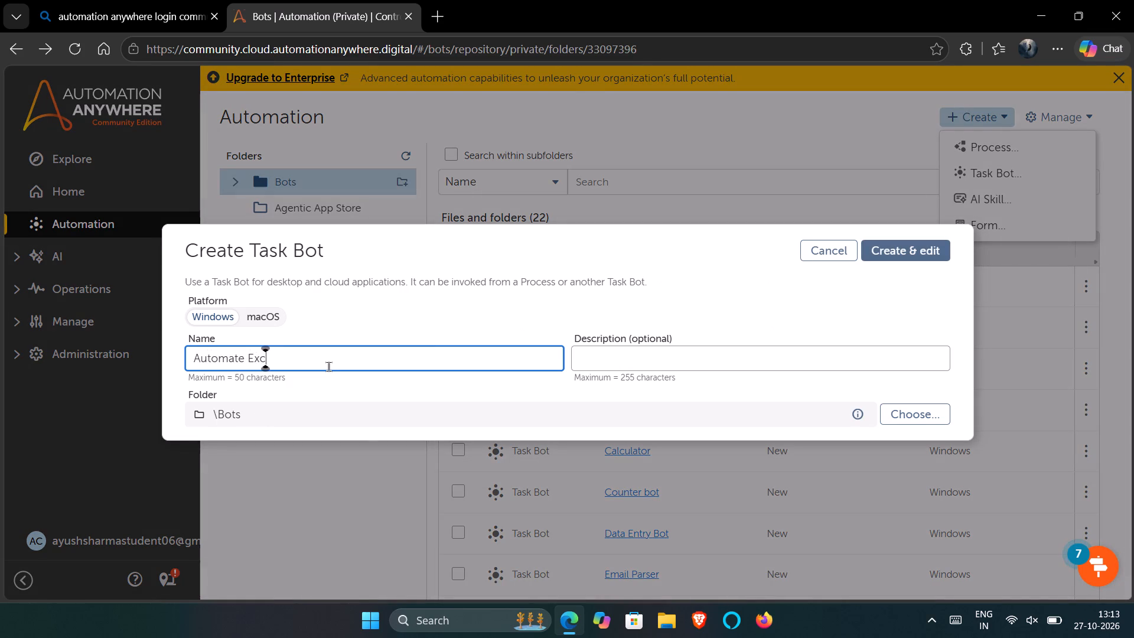
text(el Sheet)
click(916, 252)
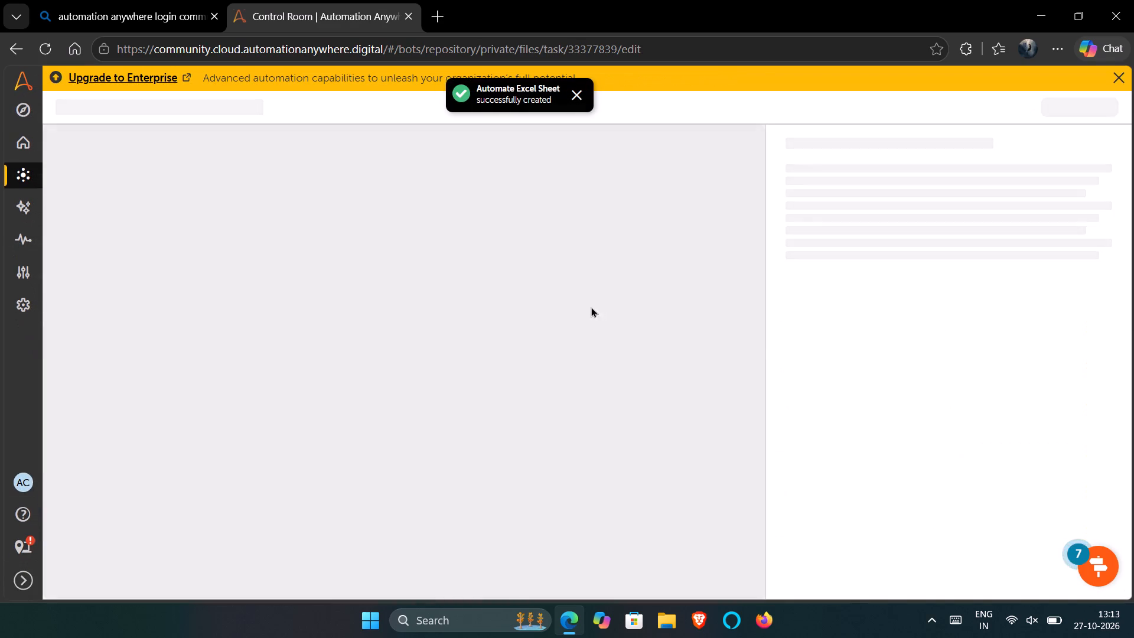
double_click(579, 94)
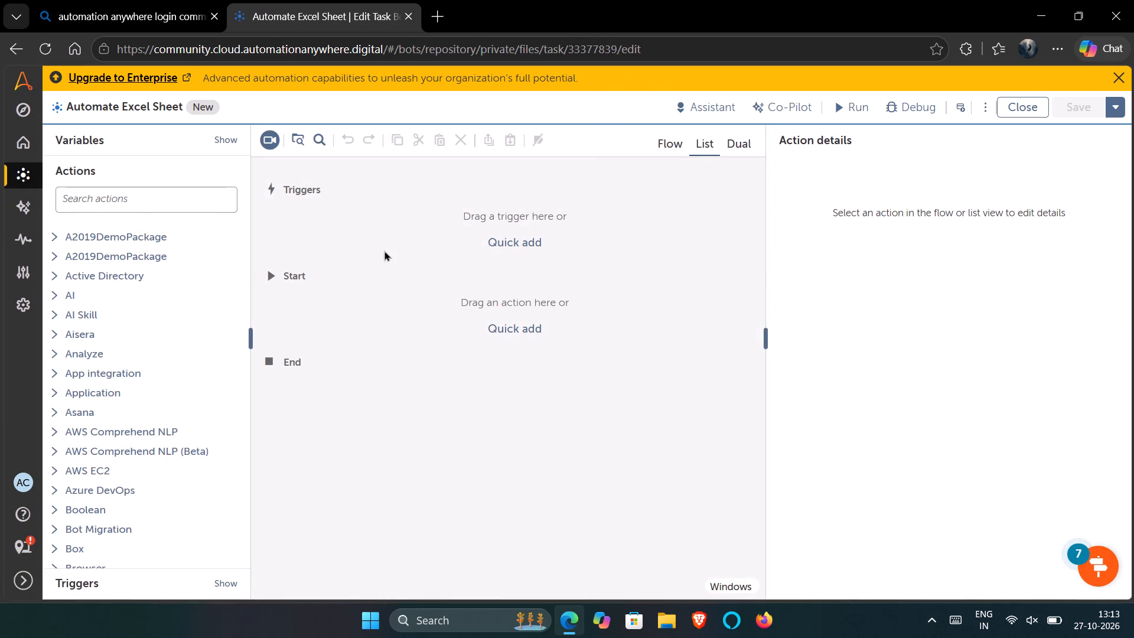
Find the Excel advanced Open action and add it to the bot flow between Start and End.
click(135, 201)
text(excel advanced)
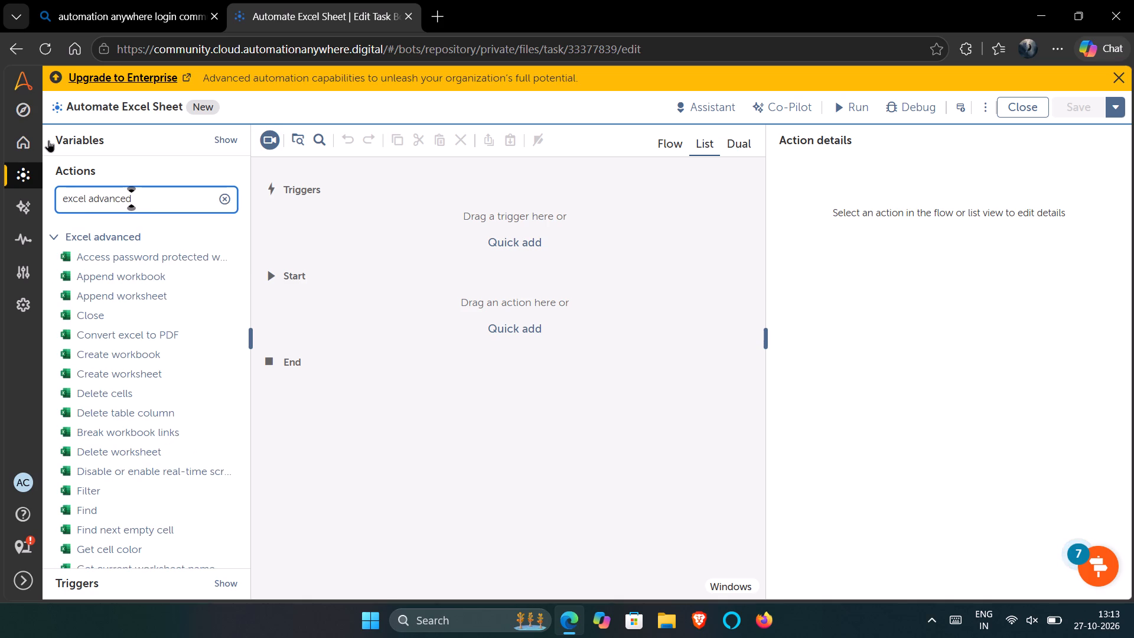
key(space)
text(ope)
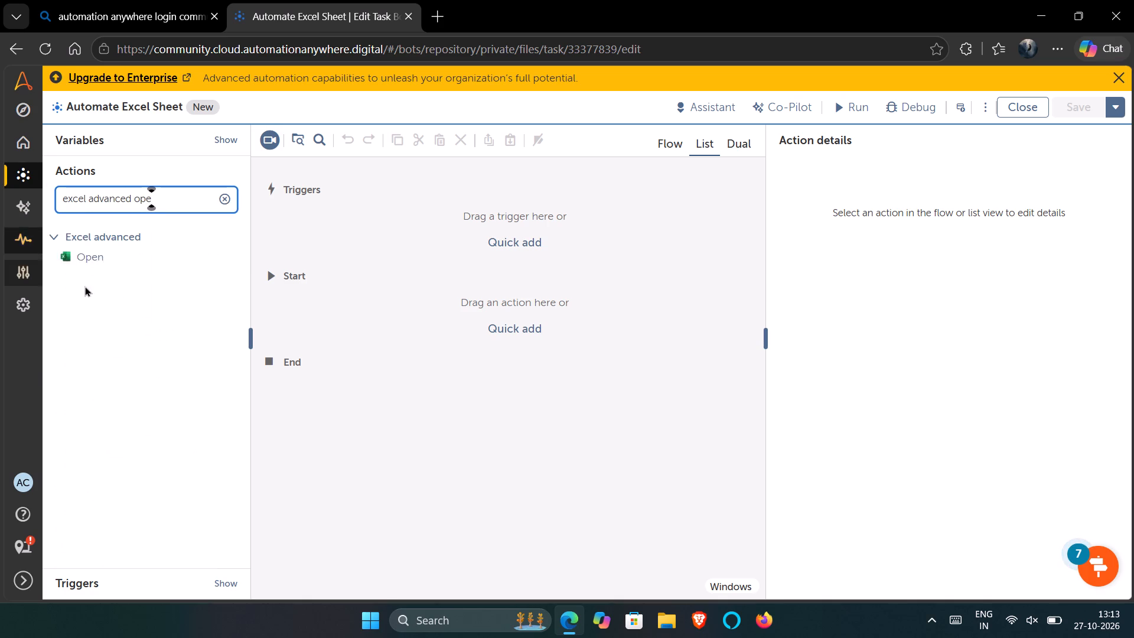
drag(201, 258, 498, 319)
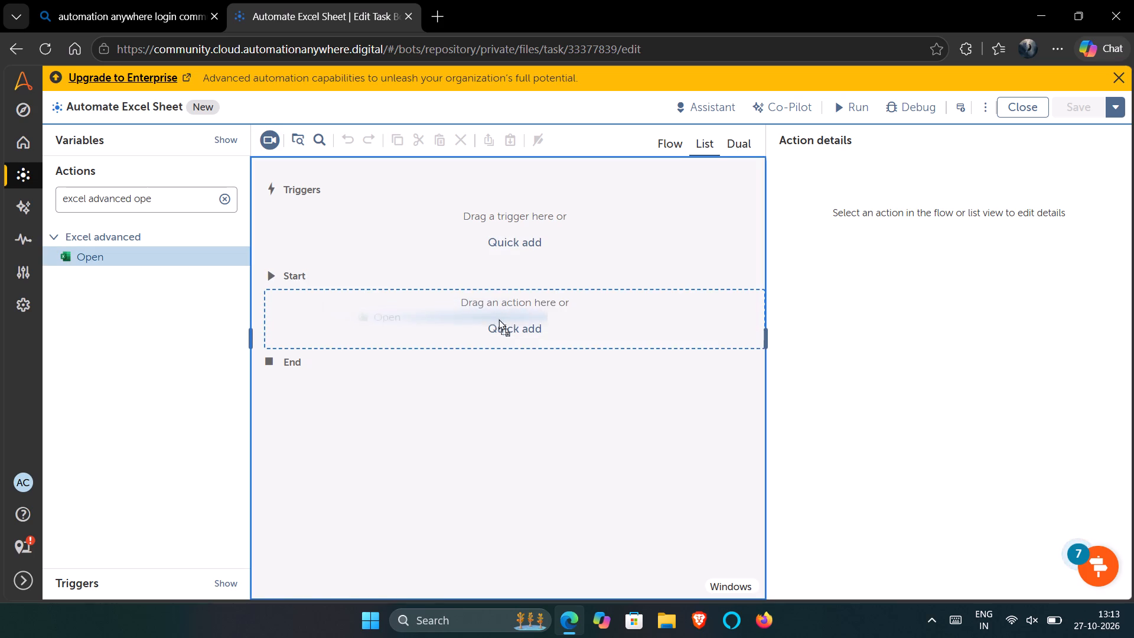
drag(498, 319, 499, 324)
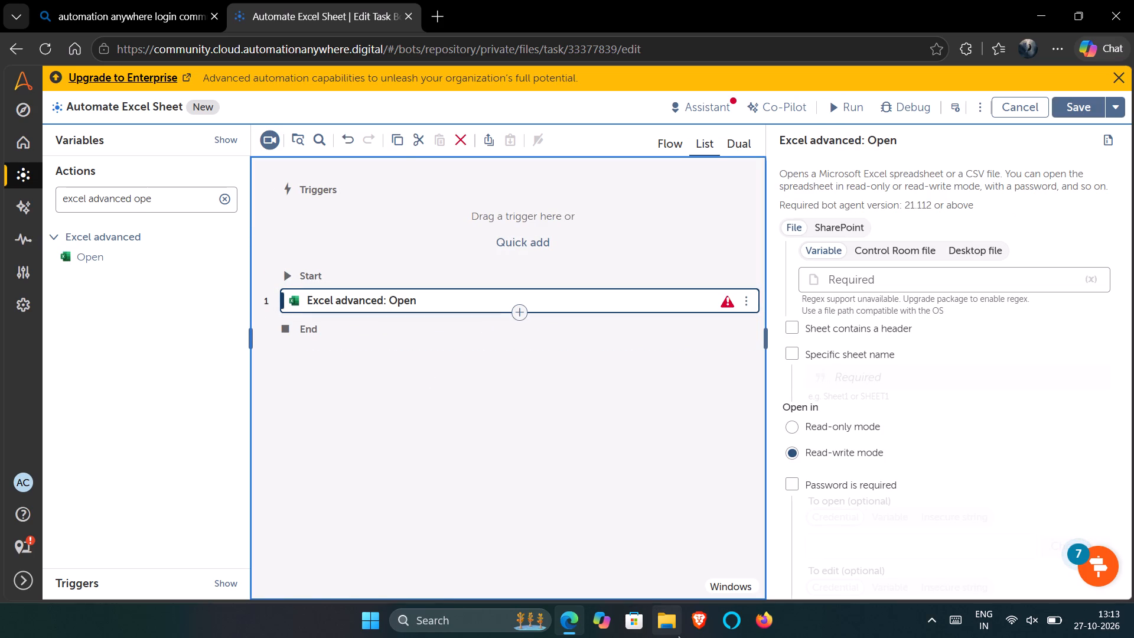
Switch to File Explorer and open Data Workbook.xlsx from the Documents folder in Excel to view its contents.
click(678, 636)
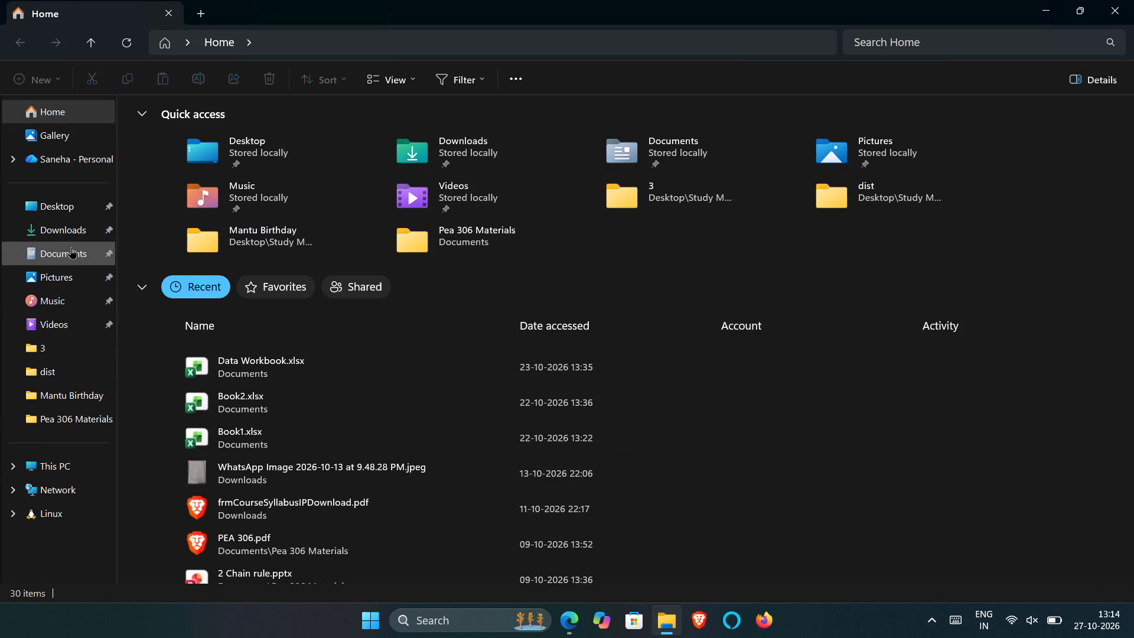
click(71, 248)
scroll(289, 417, down, 6)
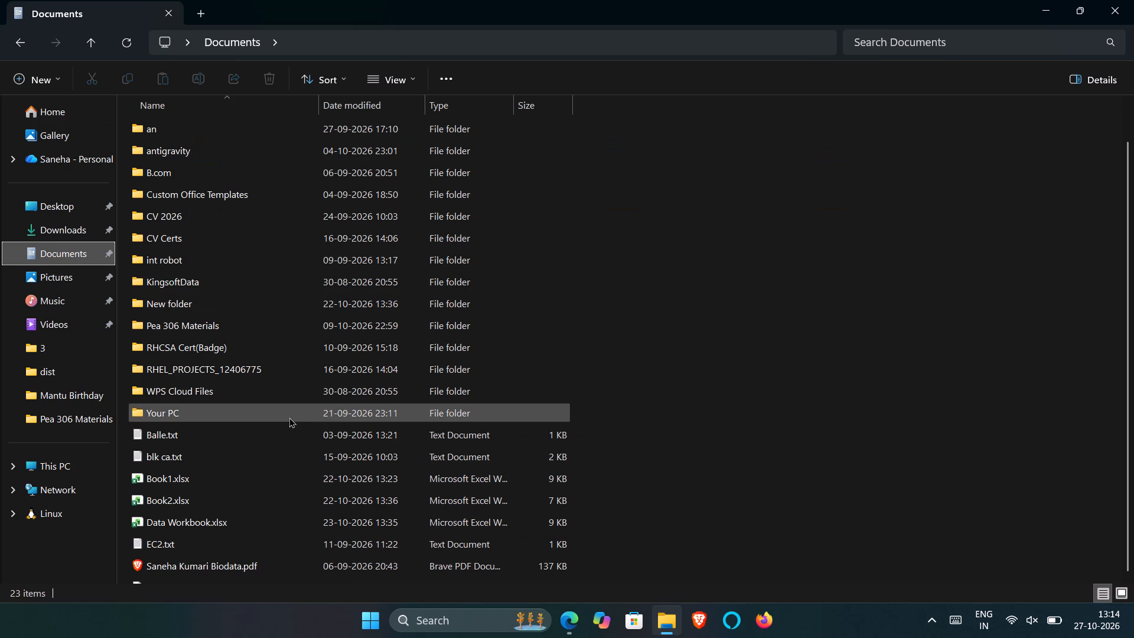
double_click(187, 493)
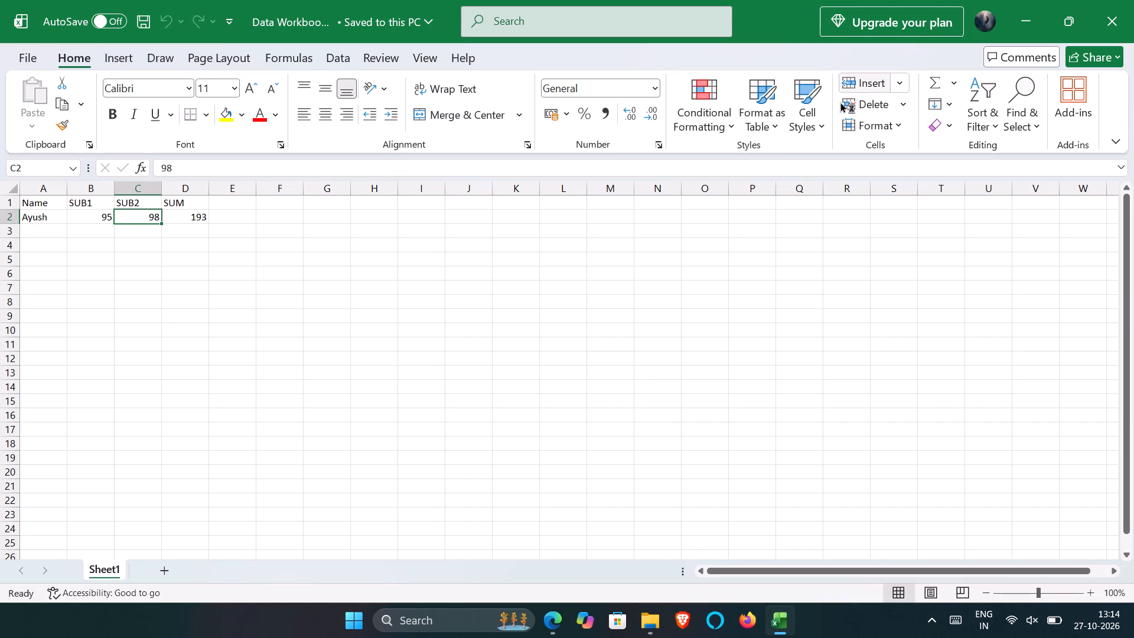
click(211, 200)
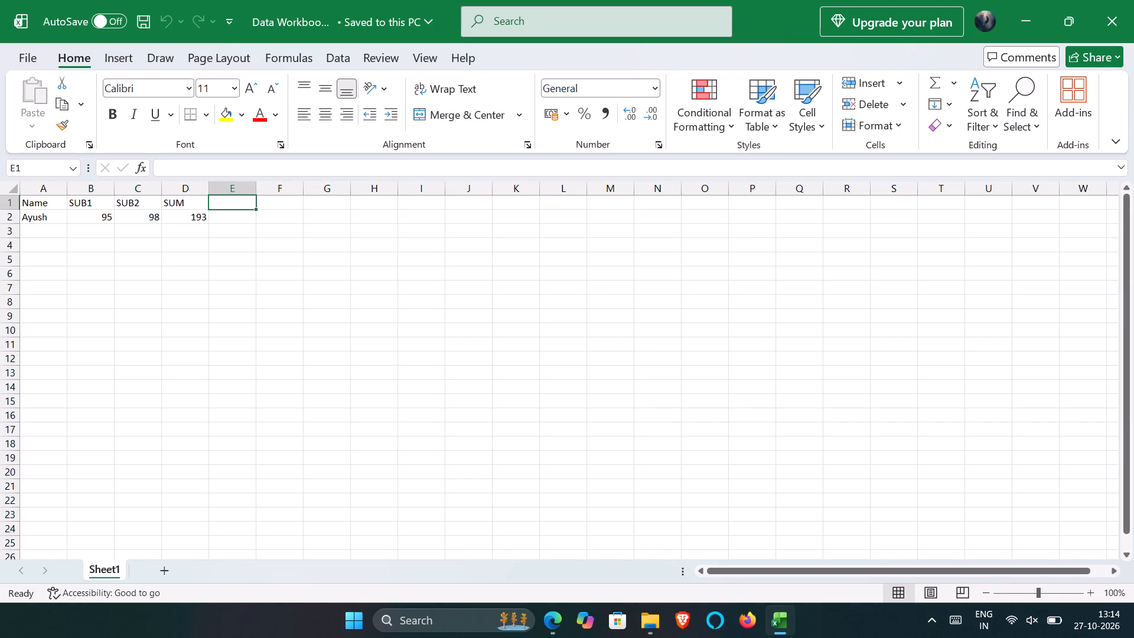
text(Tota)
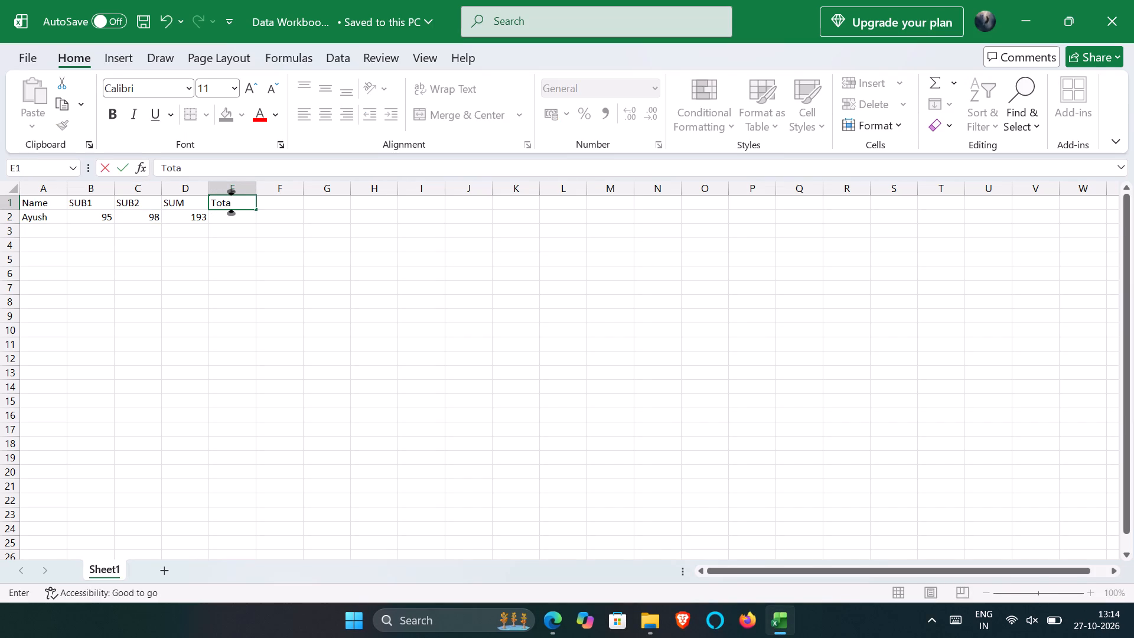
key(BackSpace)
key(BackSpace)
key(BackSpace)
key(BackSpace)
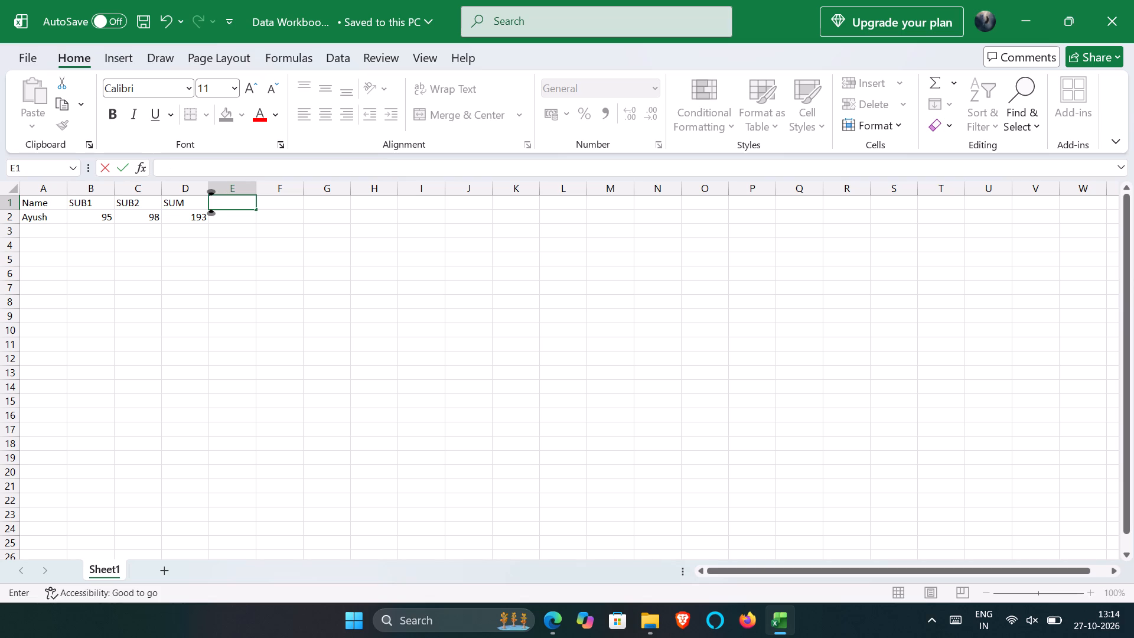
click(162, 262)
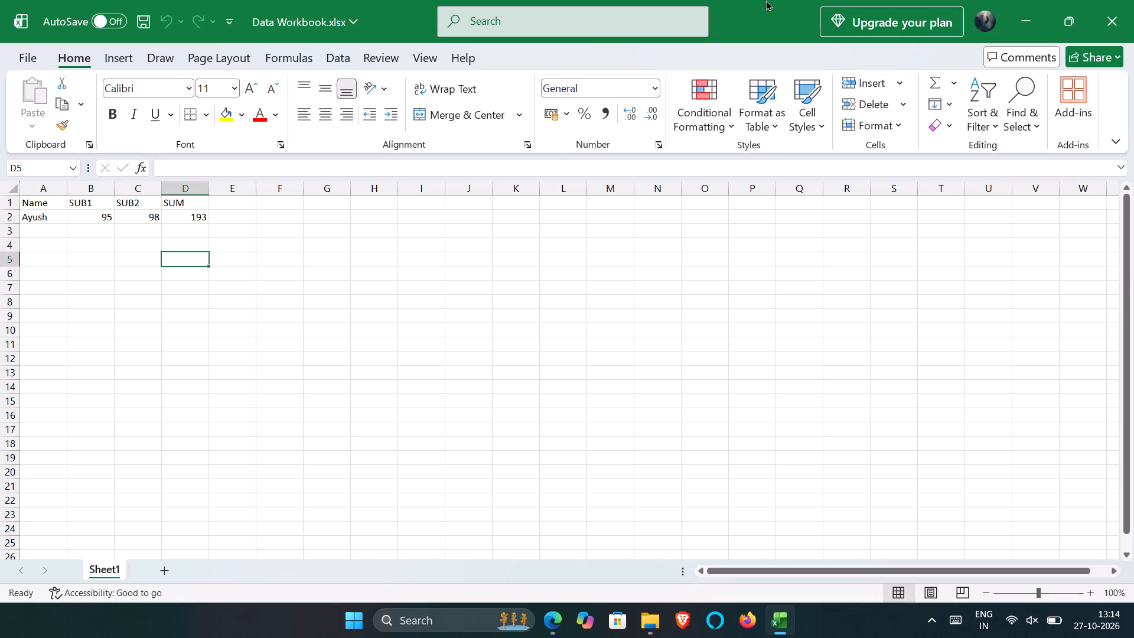
Return to the bot editor in Edge, set the Open action's file source to Desktop file, and try to browse for the workbook.
click(1025, 7)
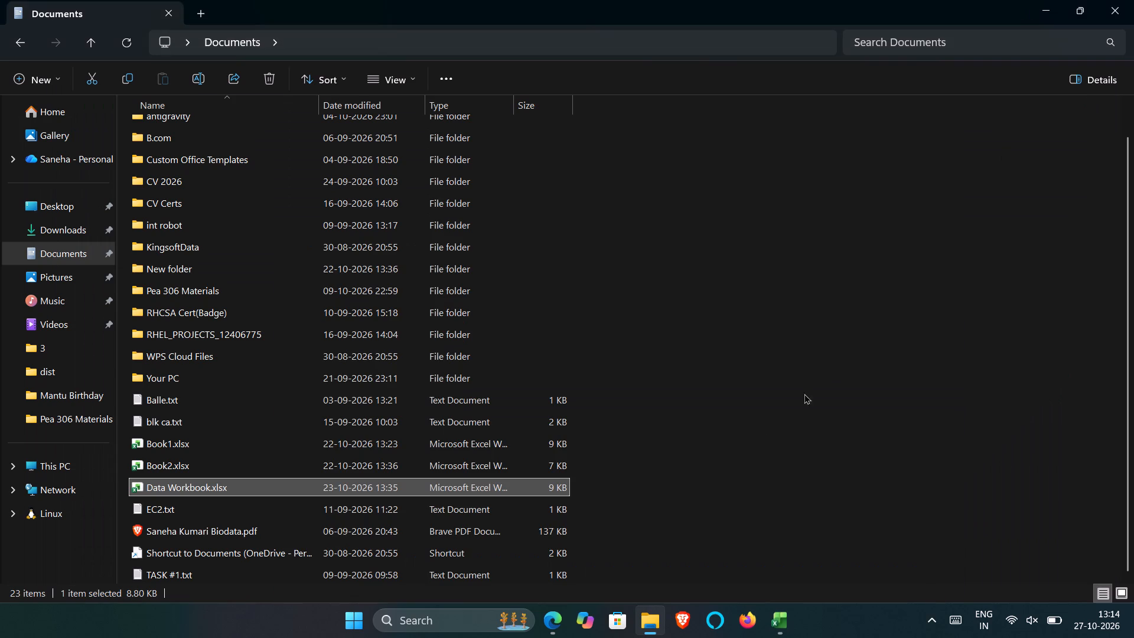
click(1042, 11)
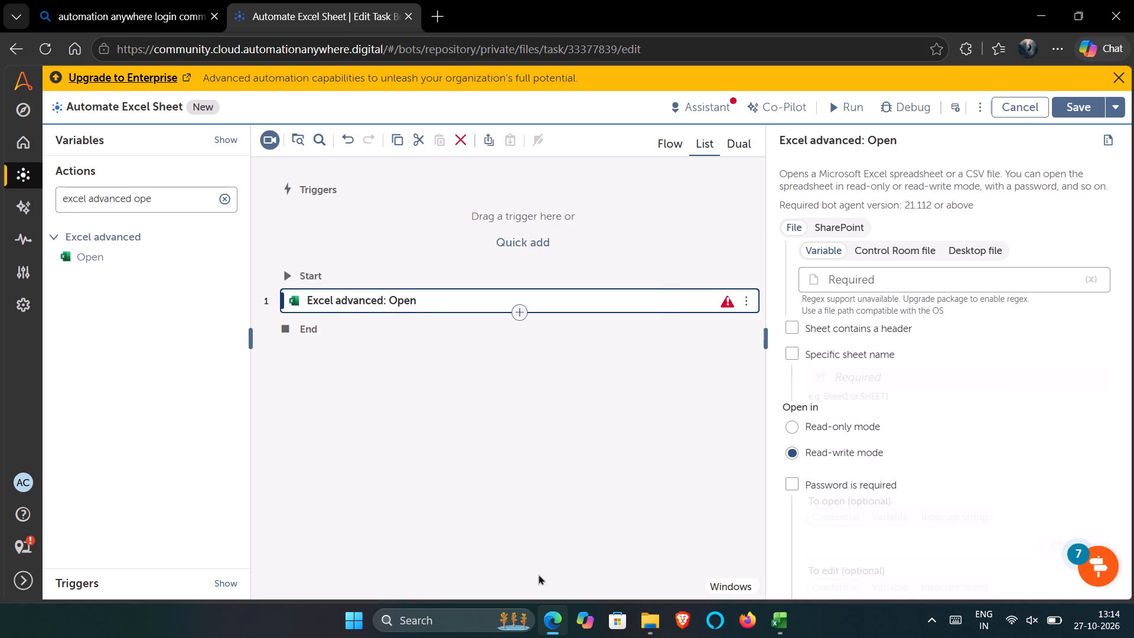
click(483, 497)
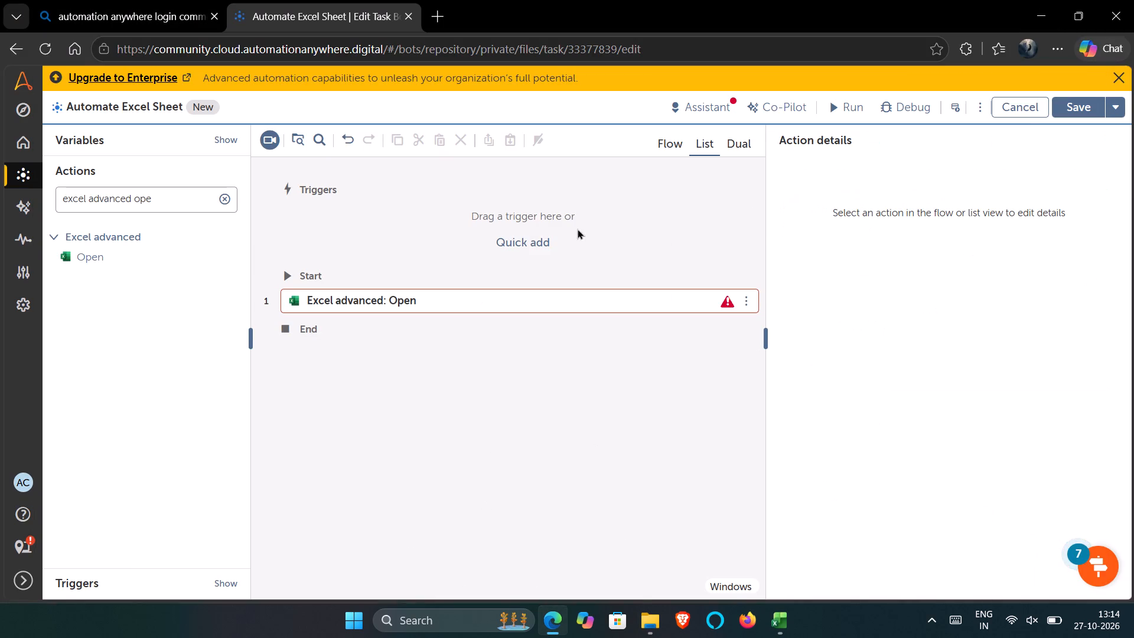
click(588, 297)
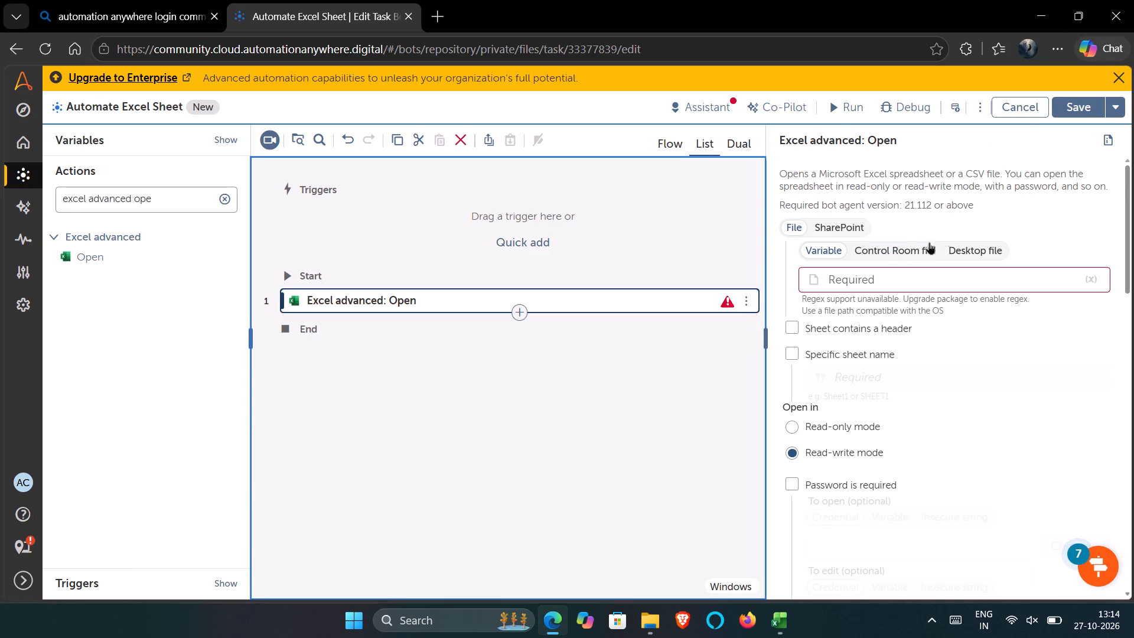
click(996, 244)
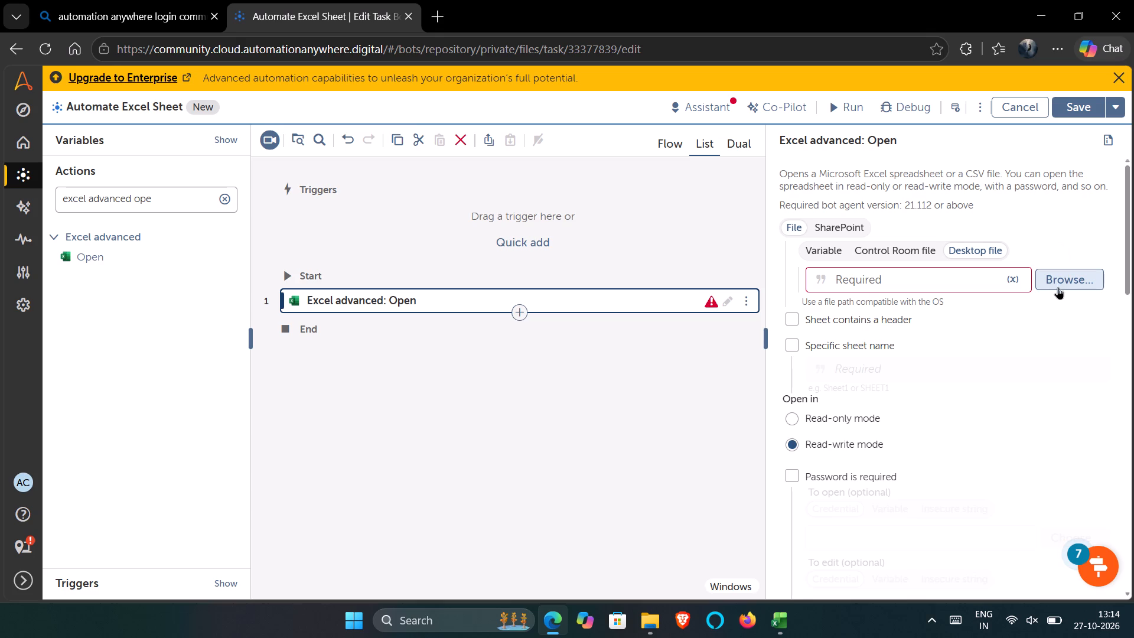
click(1065, 278)
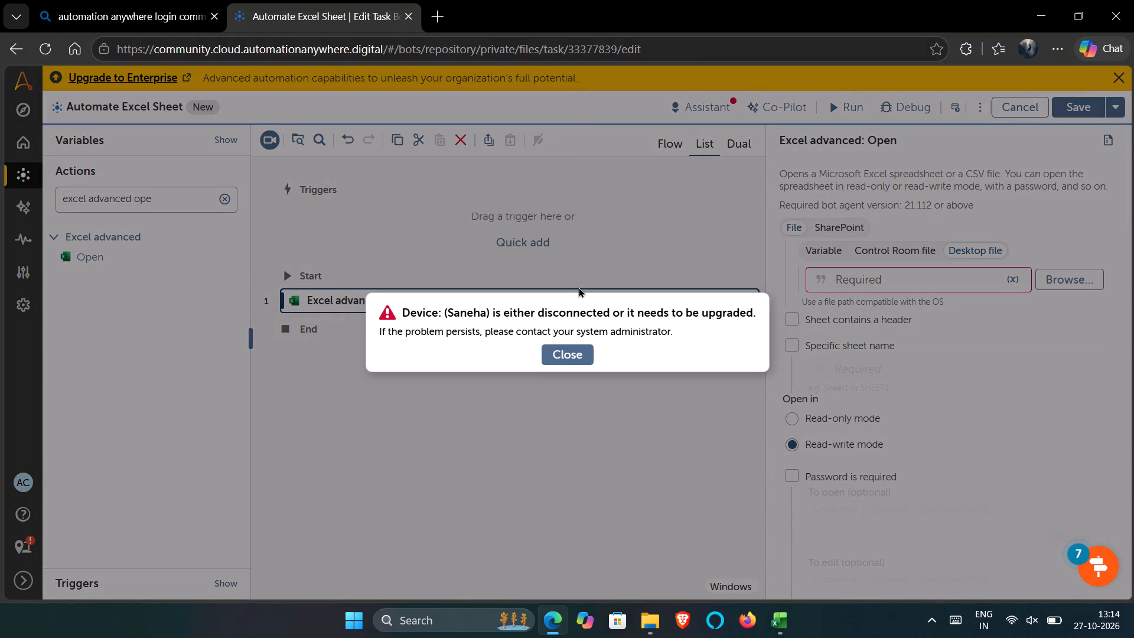
click(574, 353)
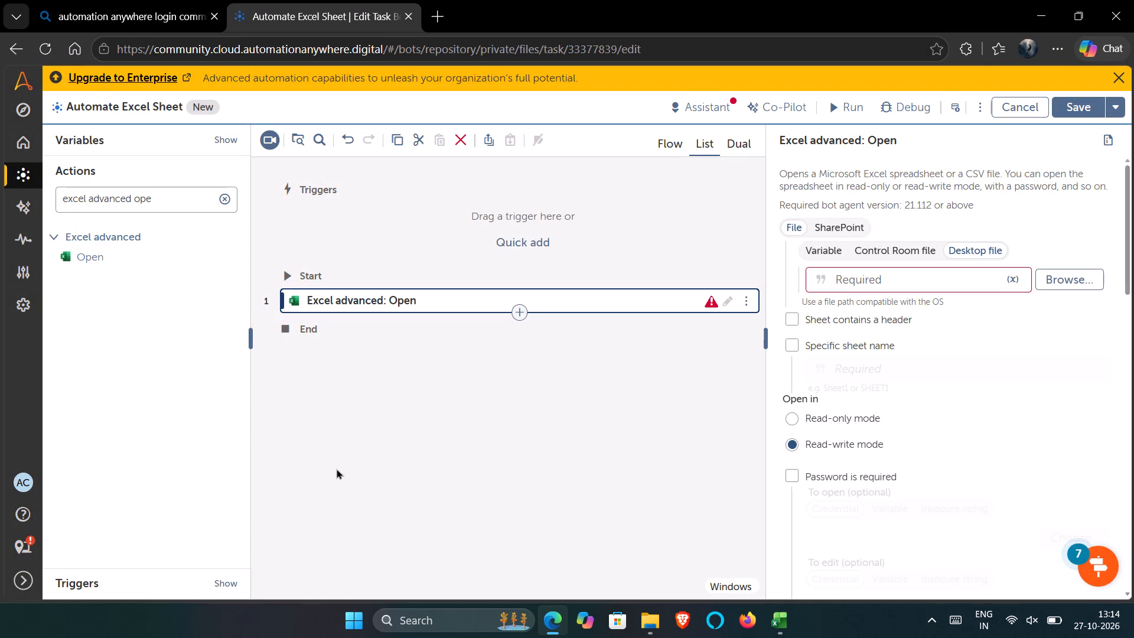
Refresh the devices in Device Settings and reselect the local Windows device as the default device.
click(21, 542)
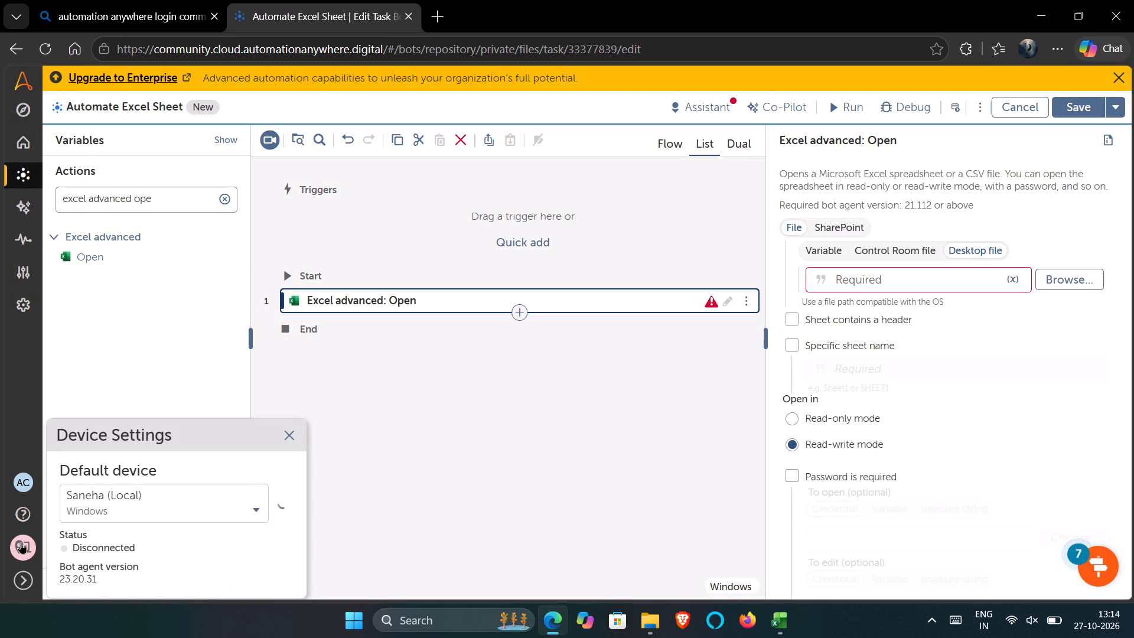
click(283, 502)
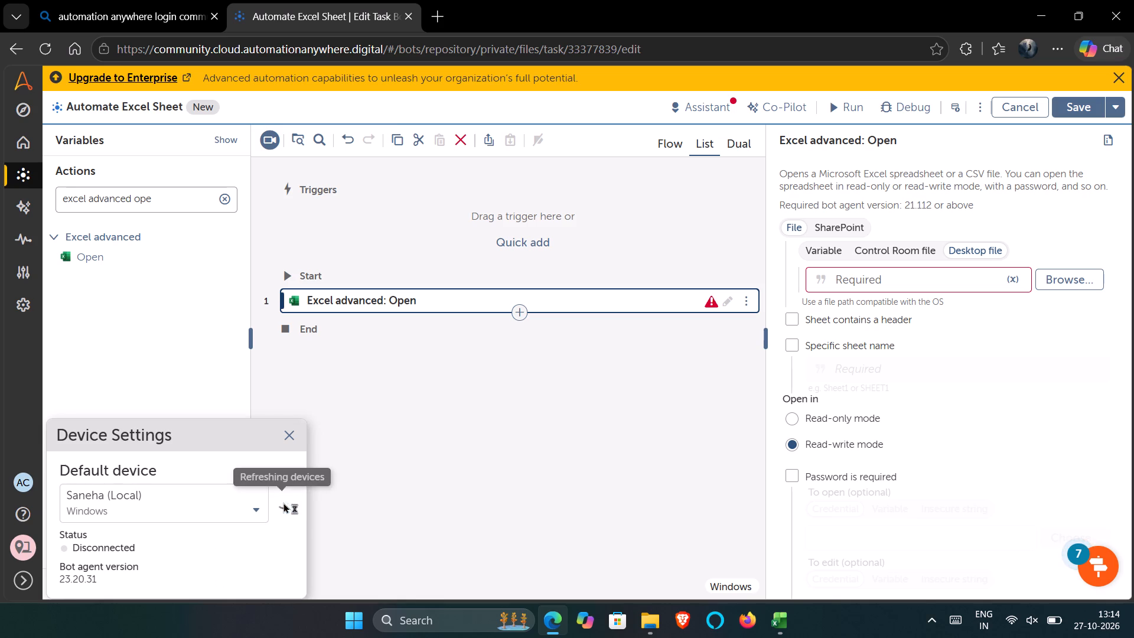
click(283, 502)
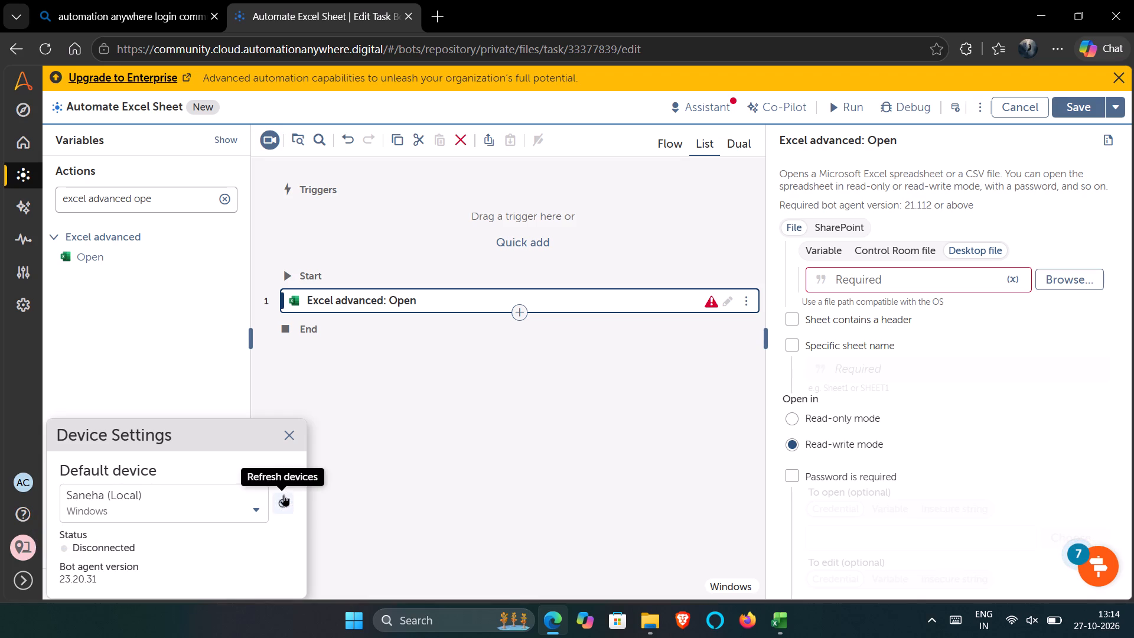
click(251, 509)
scroll(251, 509, down, 2)
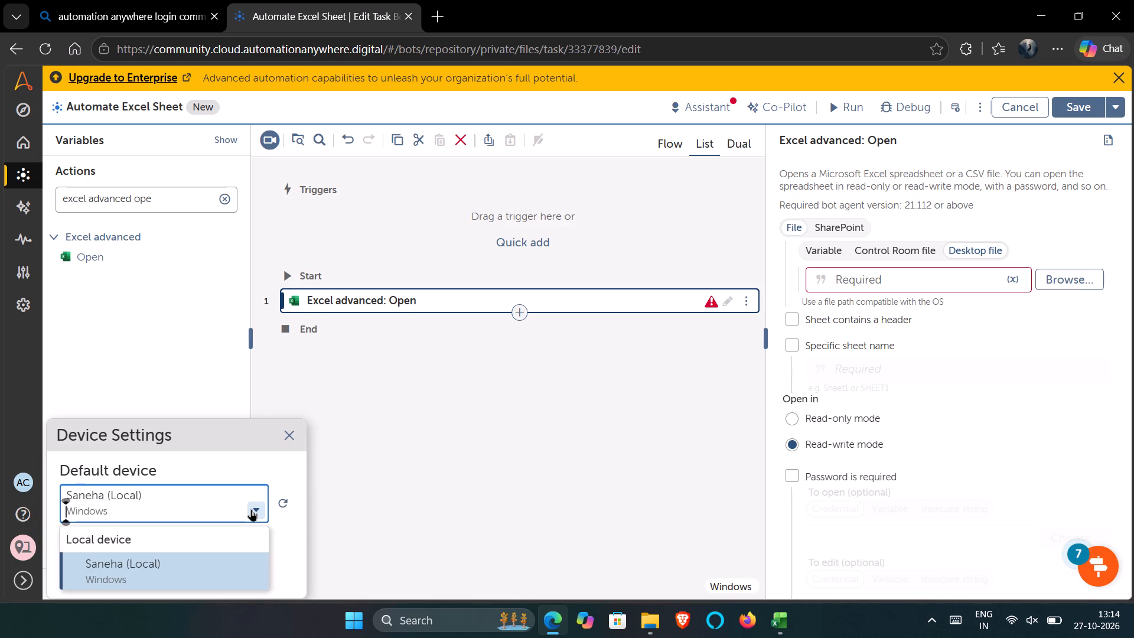
click(190, 559)
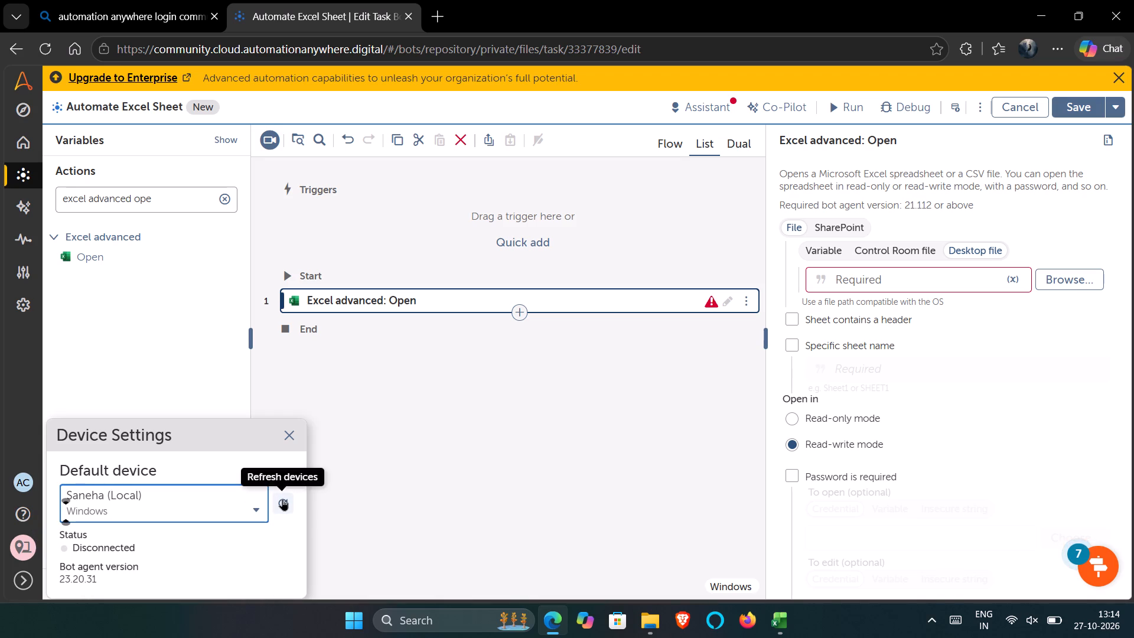
click(282, 499)
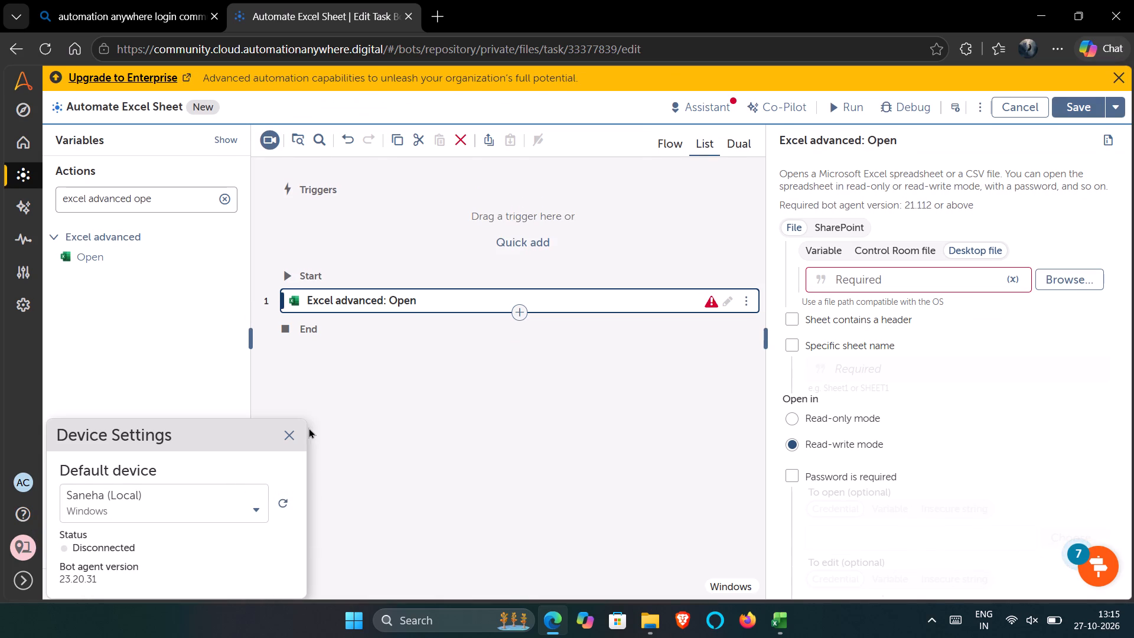
click(288, 431)
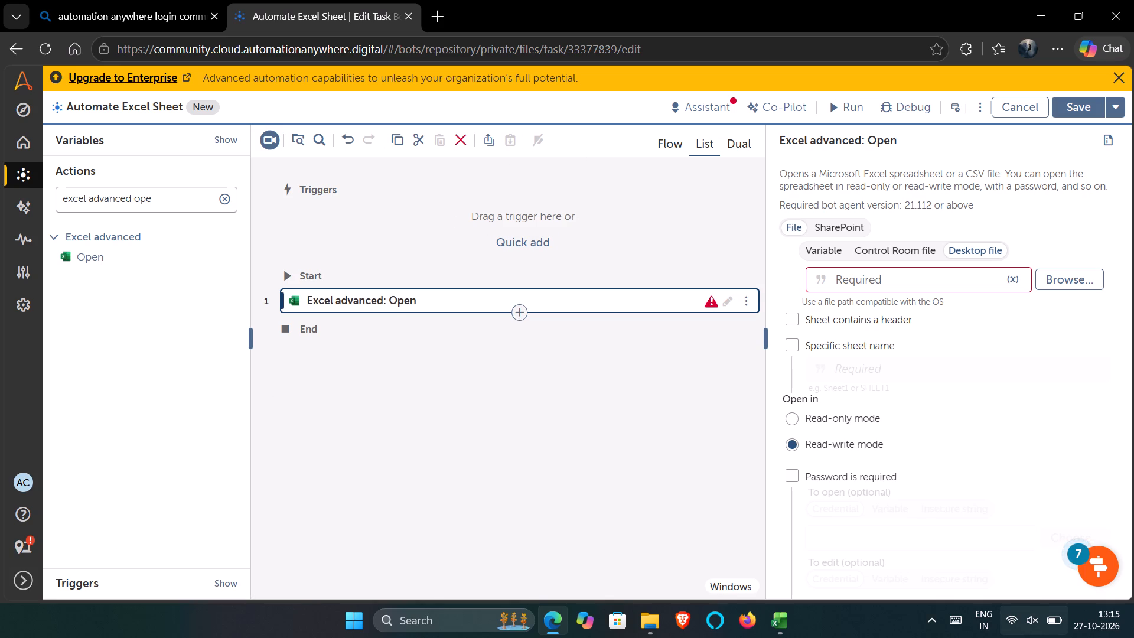
Reopen Device Settings and refresh the devices again to check the local device's connection.
click(13, 532)
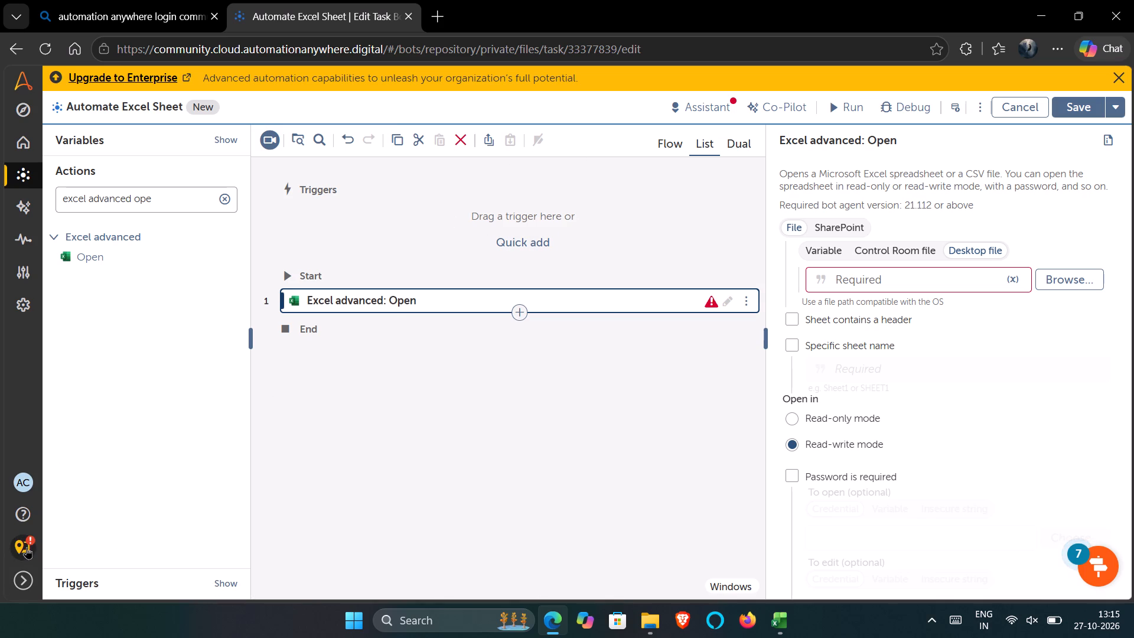
click(27, 551)
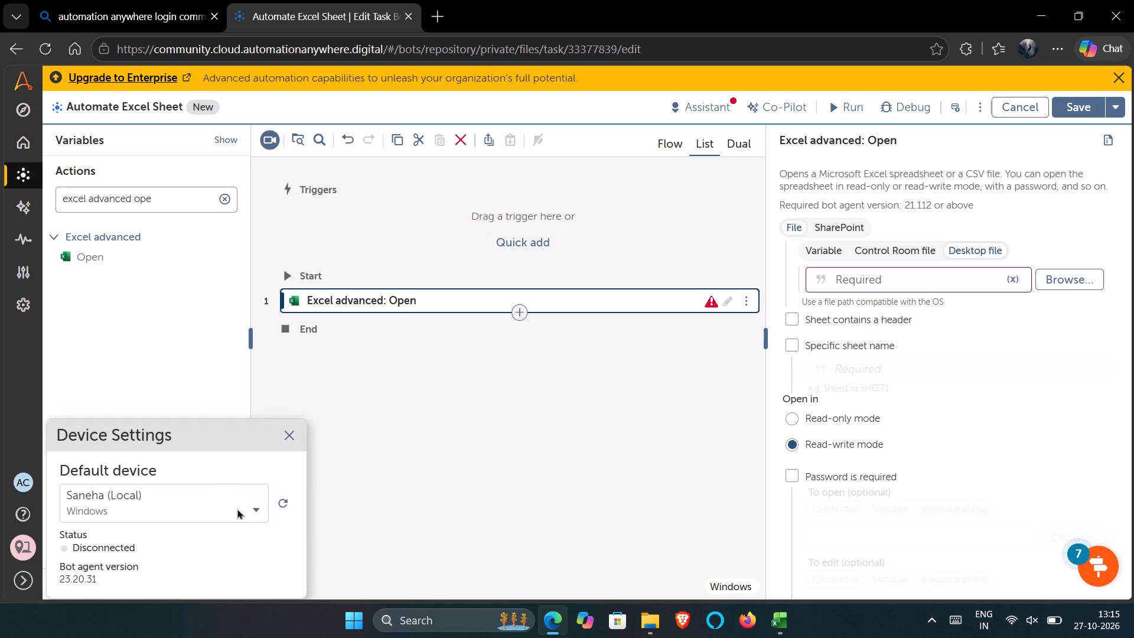
click(286, 497)
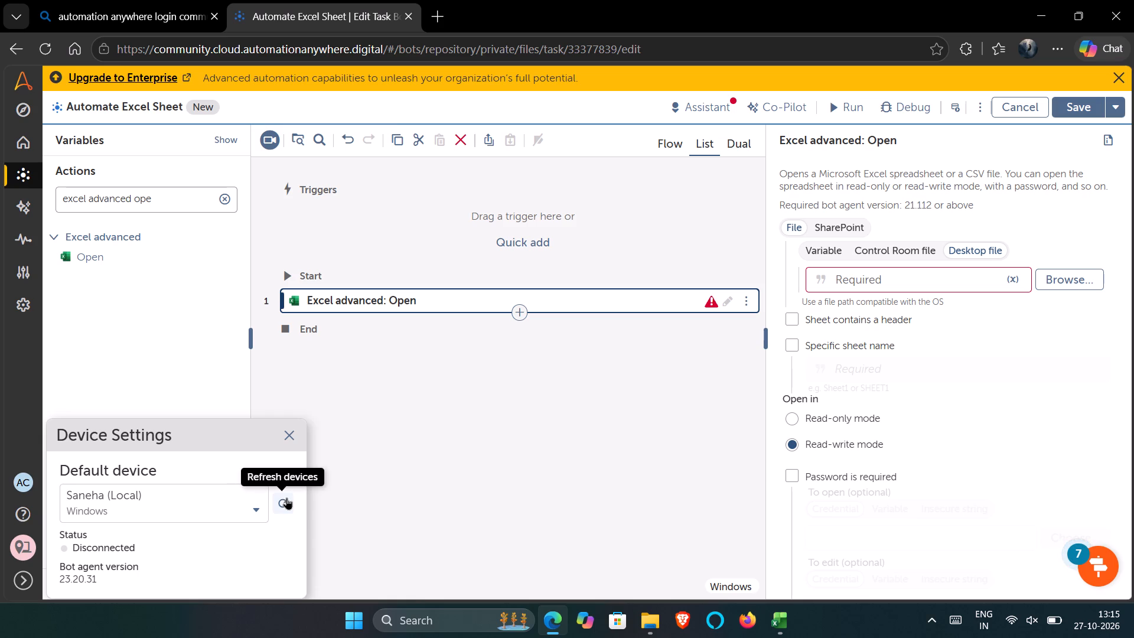
Refresh the devices once more to check the local device's status, and close Device Settings.
click(286, 497)
click(243, 551)
scroll(243, 551, down, 1)
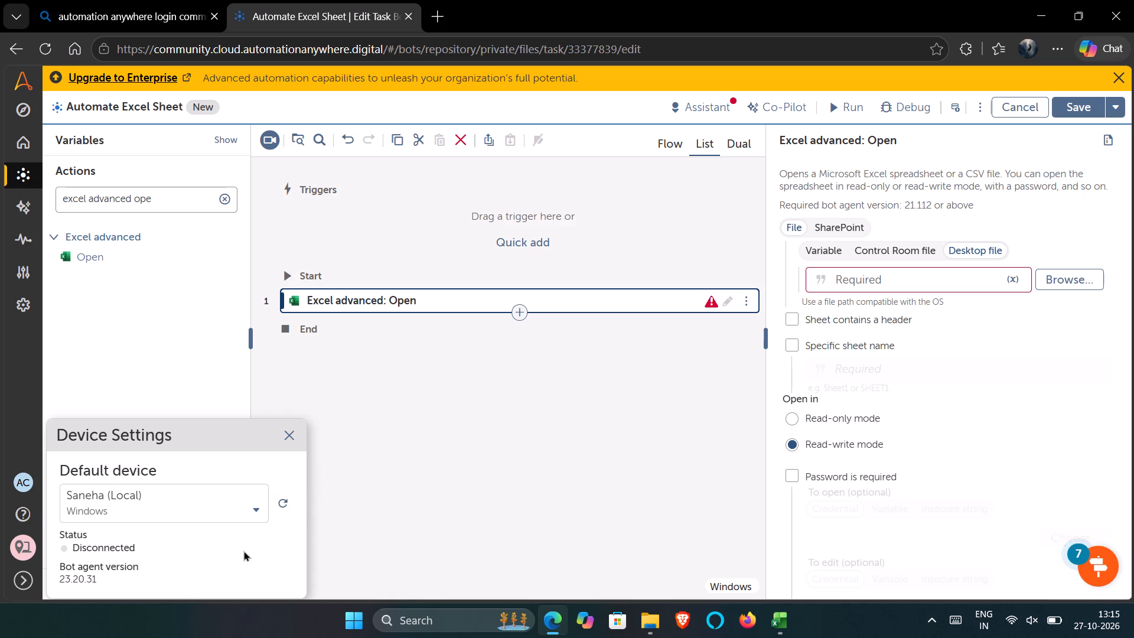
scroll(243, 551, down, 1)
scroll(196, 560, down, 2)
click(283, 435)
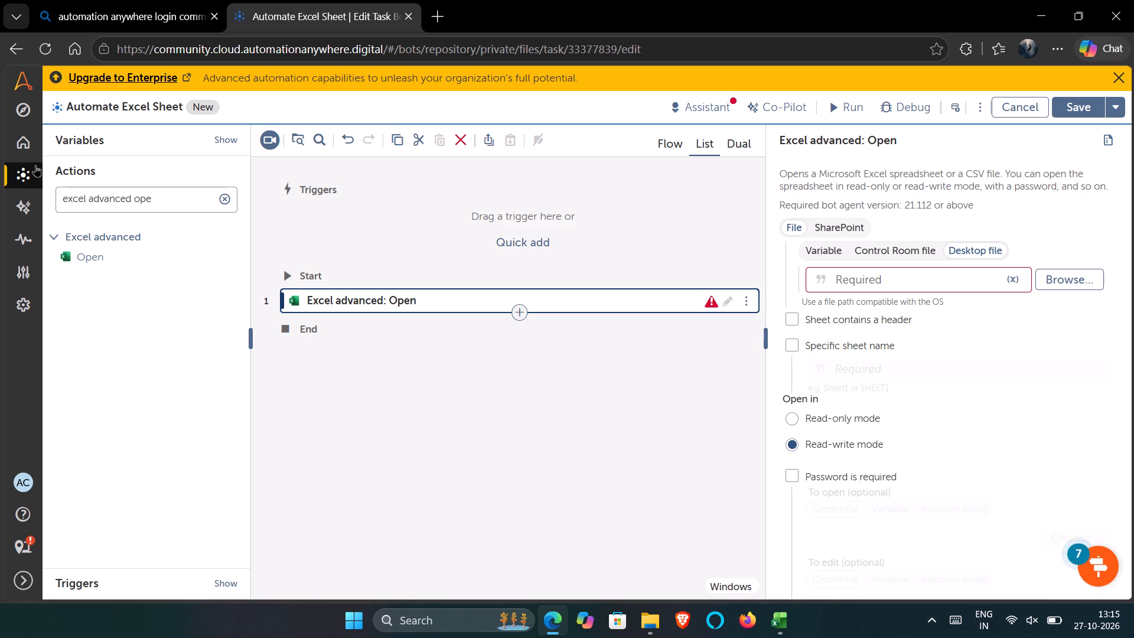
Leave the Automate Excel Sheet editor for the Automation page without saving the changes.
click(21, 165)
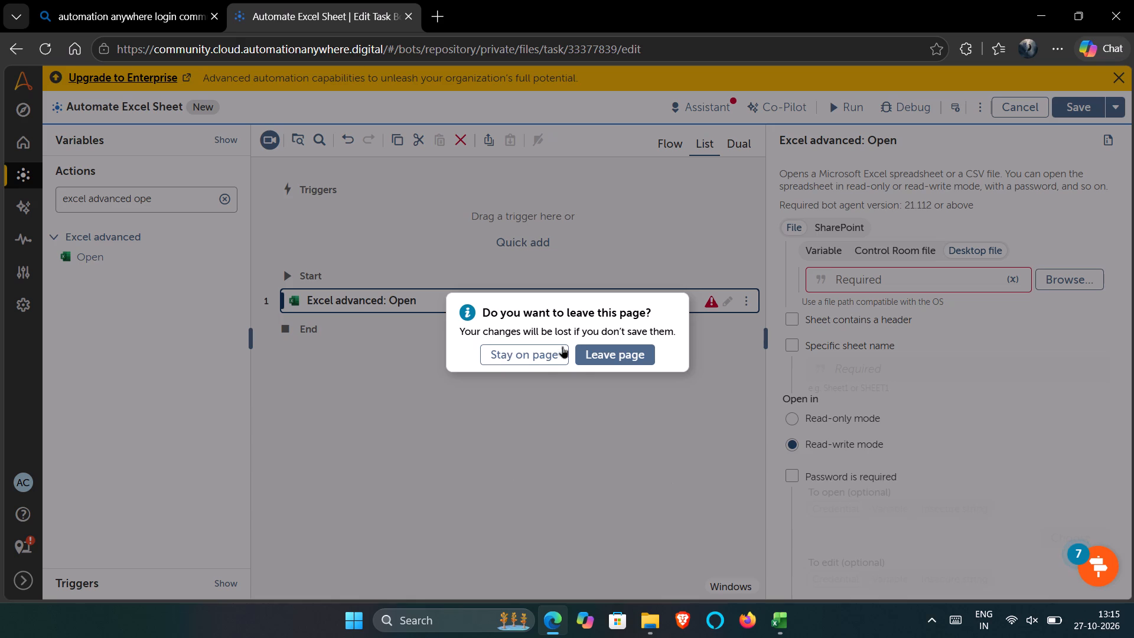
click(610, 363)
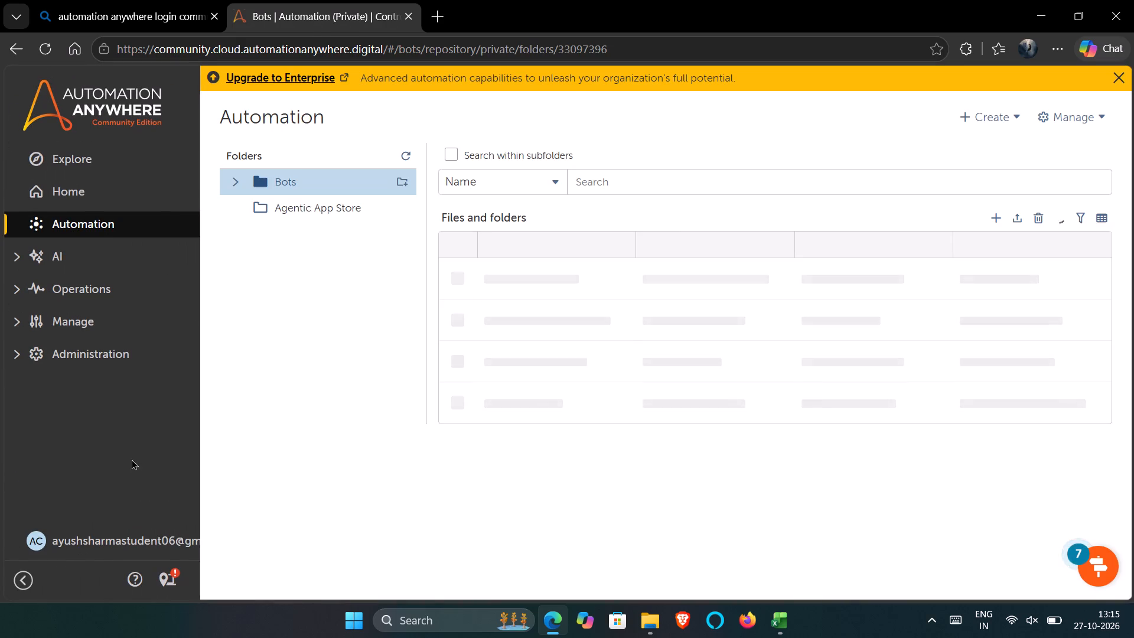
Open Device Settings on the Automation page, refresh the devices repeatedly to check the local device's status, and close it.
click(169, 579)
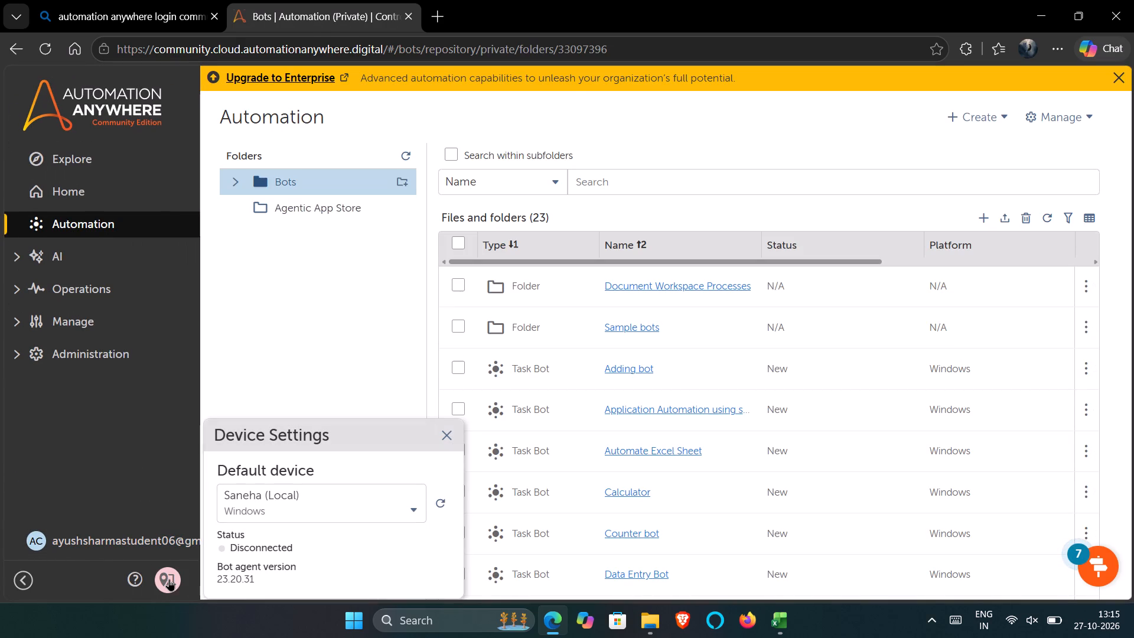
click(266, 539)
click(372, 496)
click(372, 496)
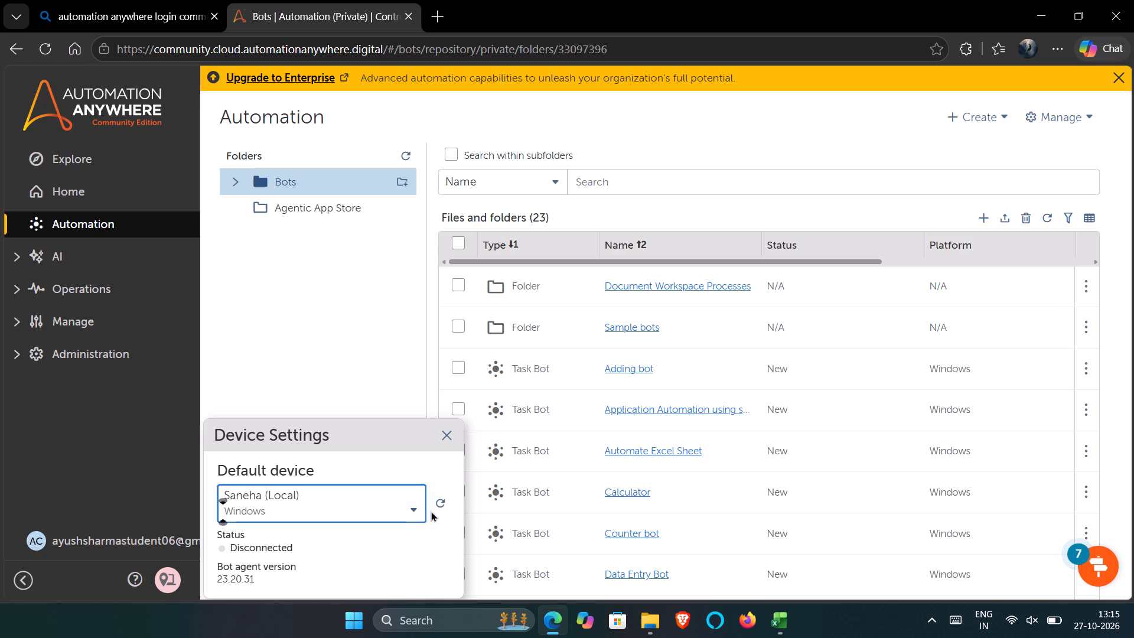
click(440, 504)
triple_click(440, 504)
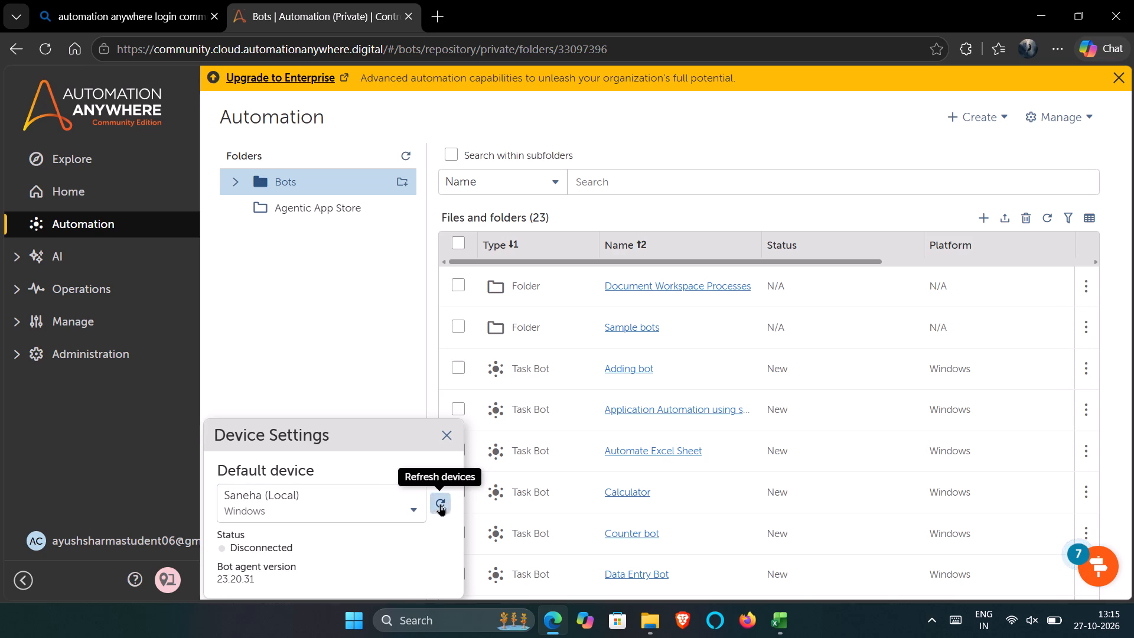
triple_click(440, 504)
triple_click(440, 504)
triple_click(440, 504)
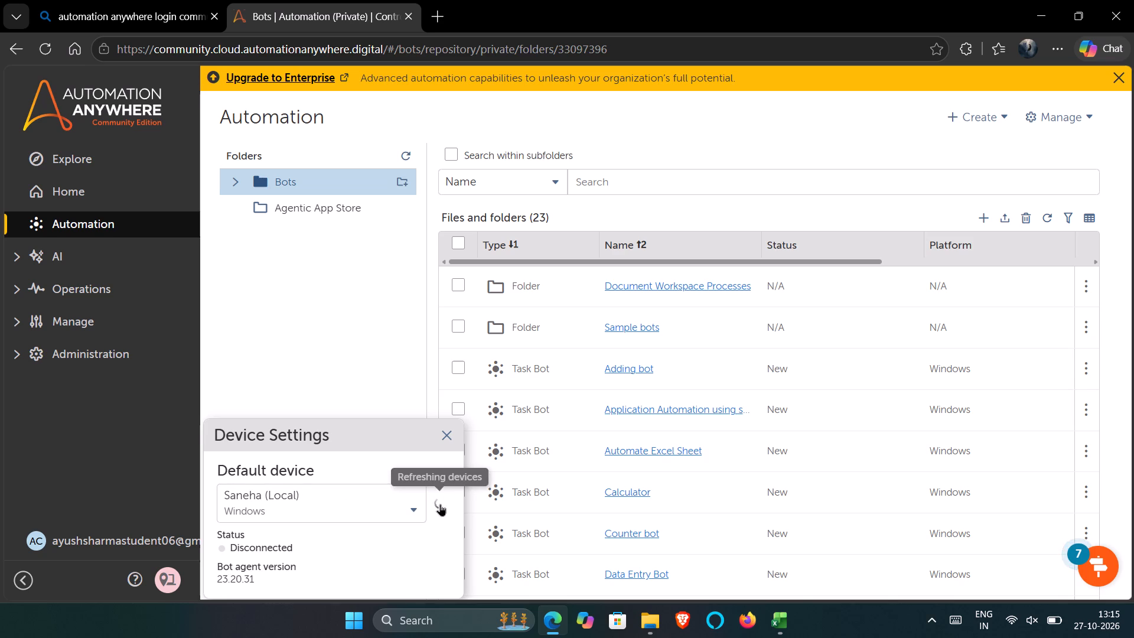
triple_click(440, 504)
triple_click(440, 504)
triple_click(440, 504)
triple_click(440, 504)
drag(440, 453, 448, 434)
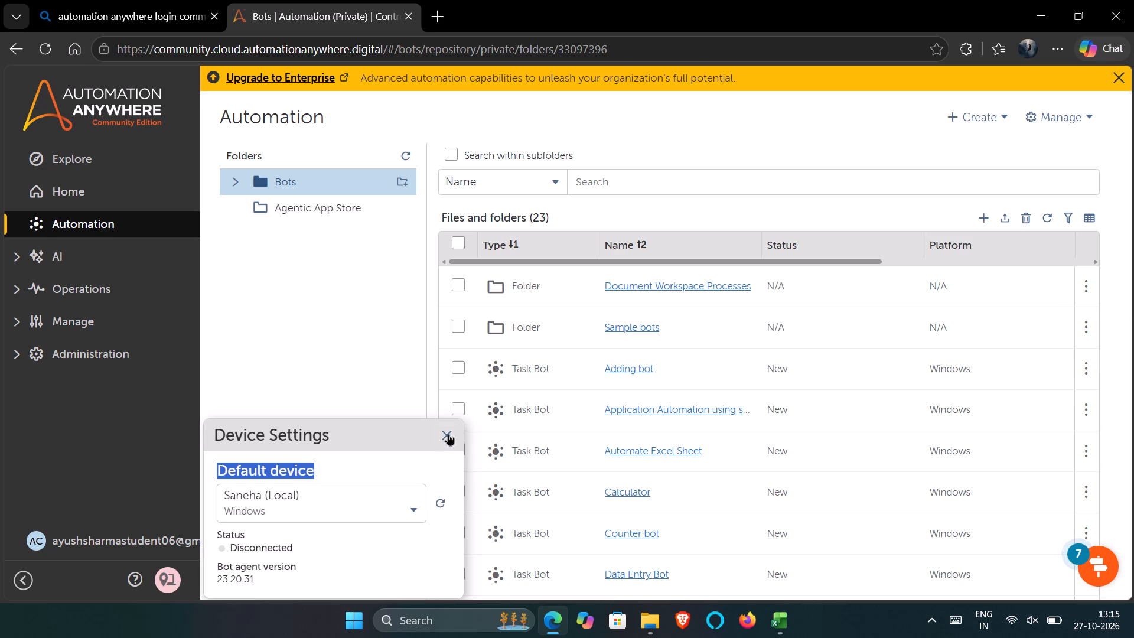
drag(448, 434, 444, 447)
click(444, 447)
click(450, 428)
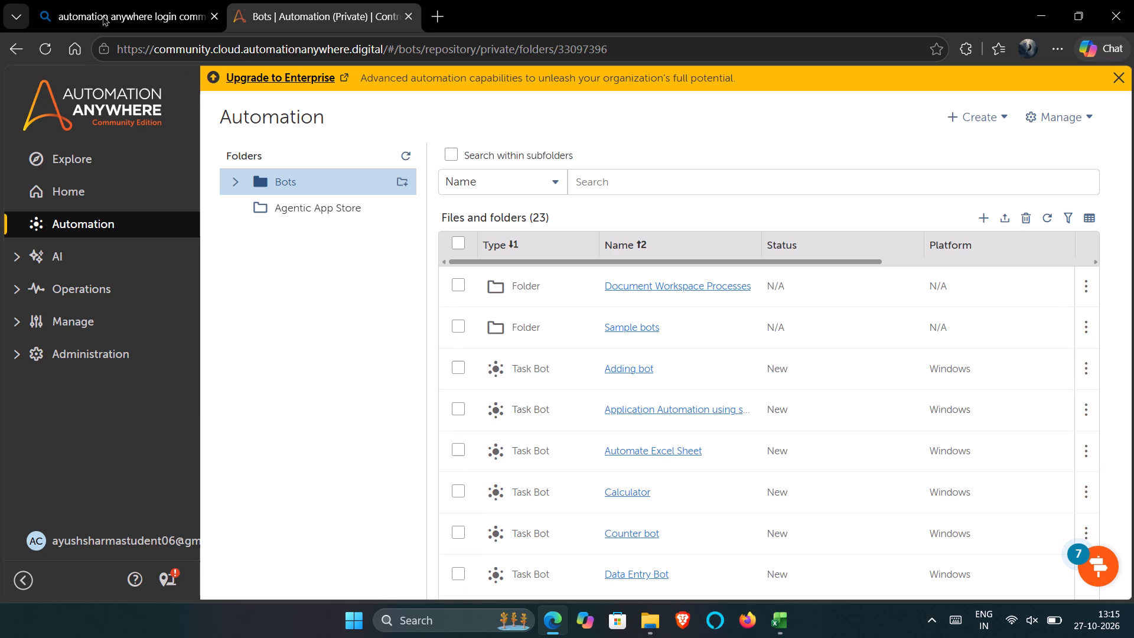
Reload the Automation page, refresh the local Windows device's connection in Device Settings, and close the settings.
click(51, 43)
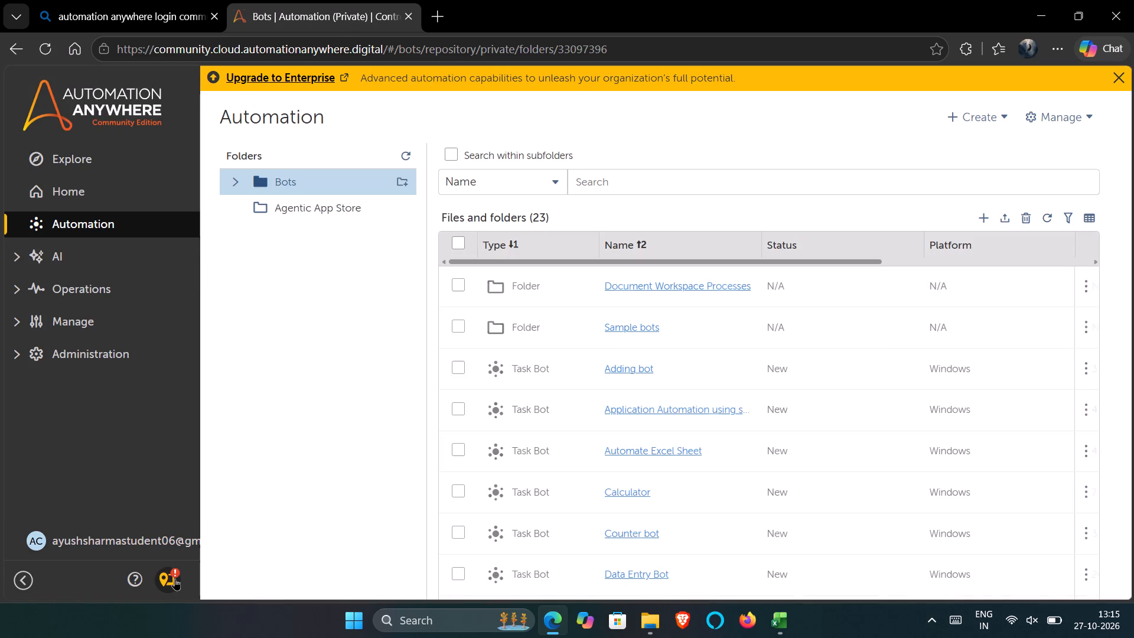
click(175, 578)
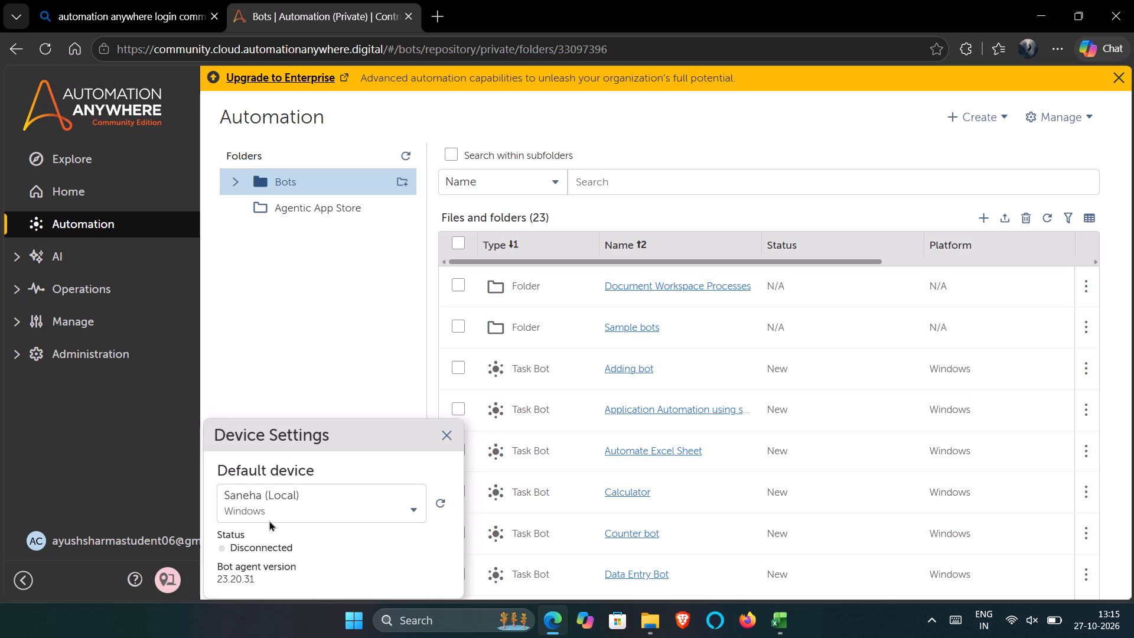
drag(309, 554, 207, 543)
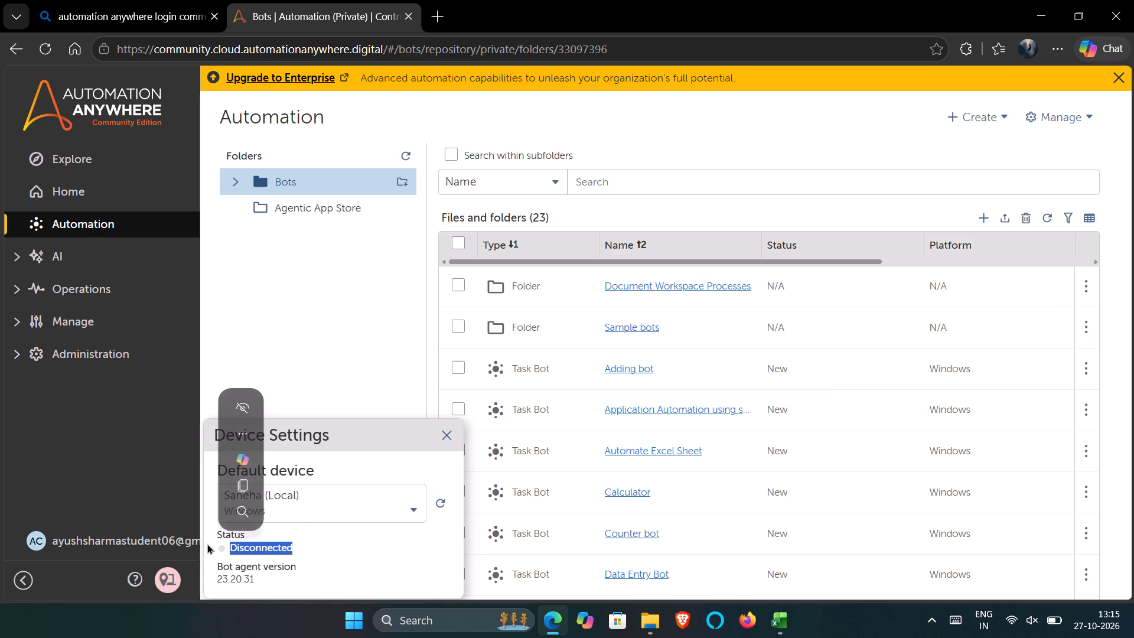
click(352, 545)
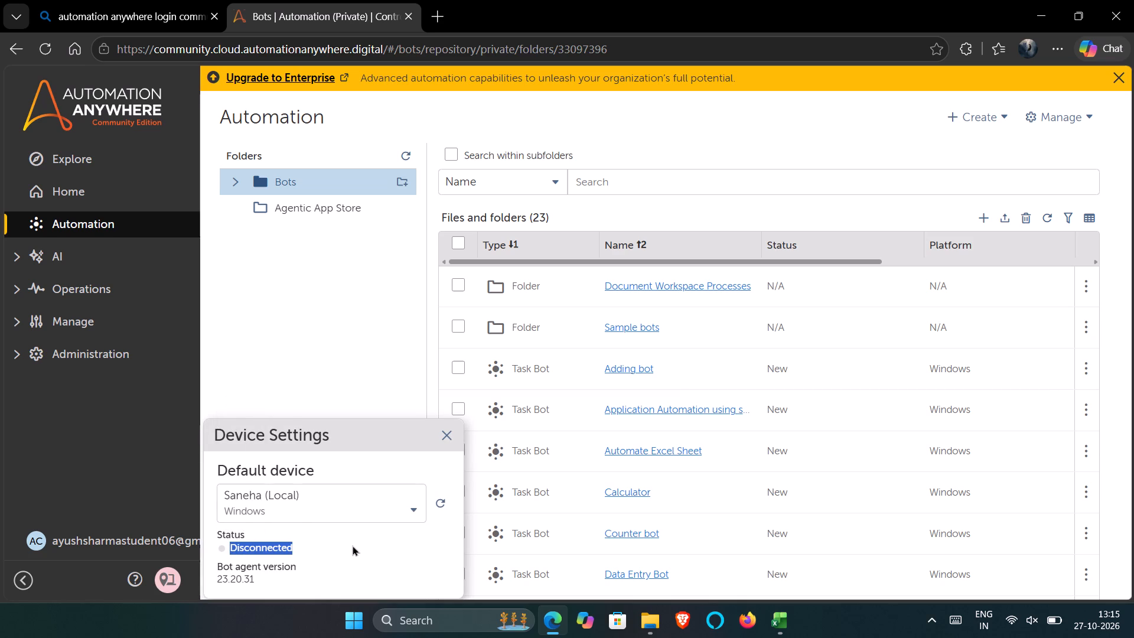
click(409, 510)
double_click(409, 510)
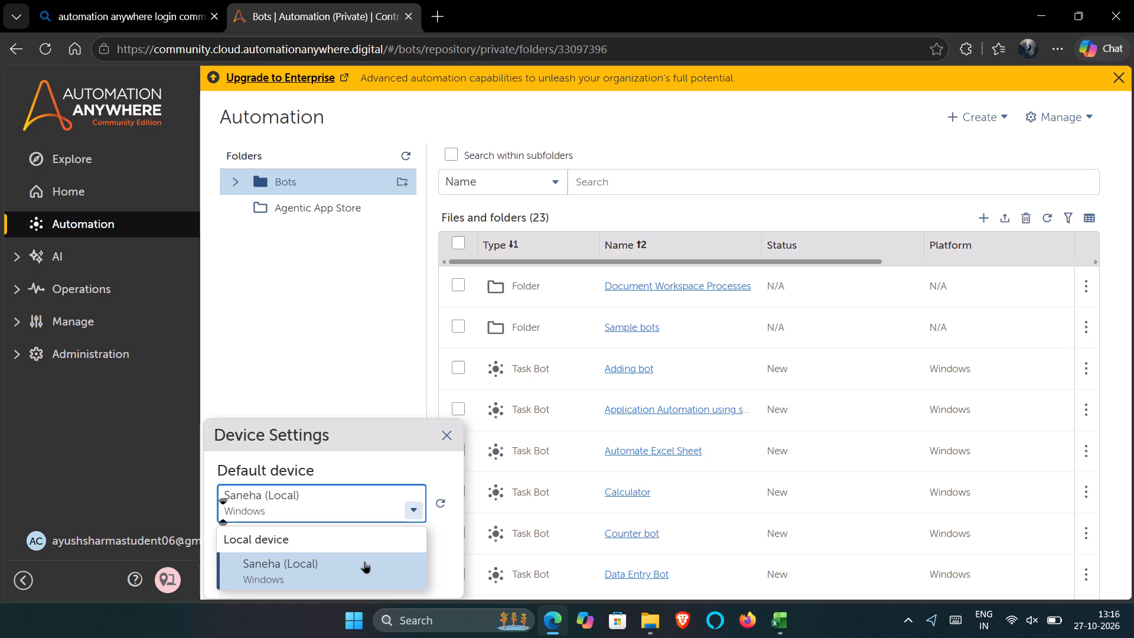
scroll(364, 561, down, 2)
click(374, 506)
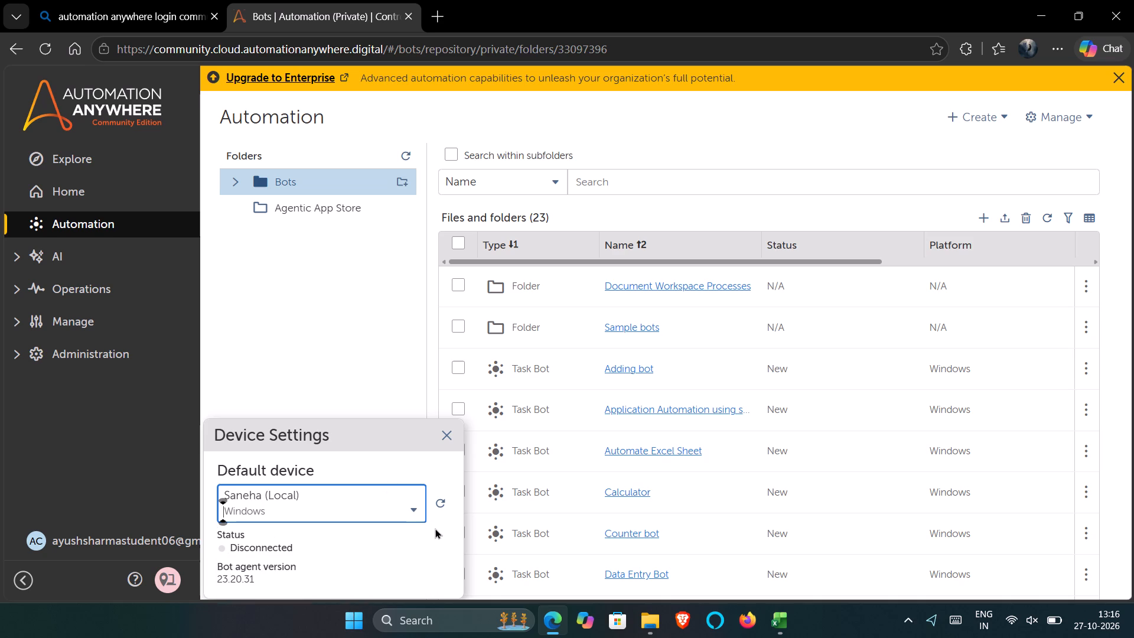
click(439, 511)
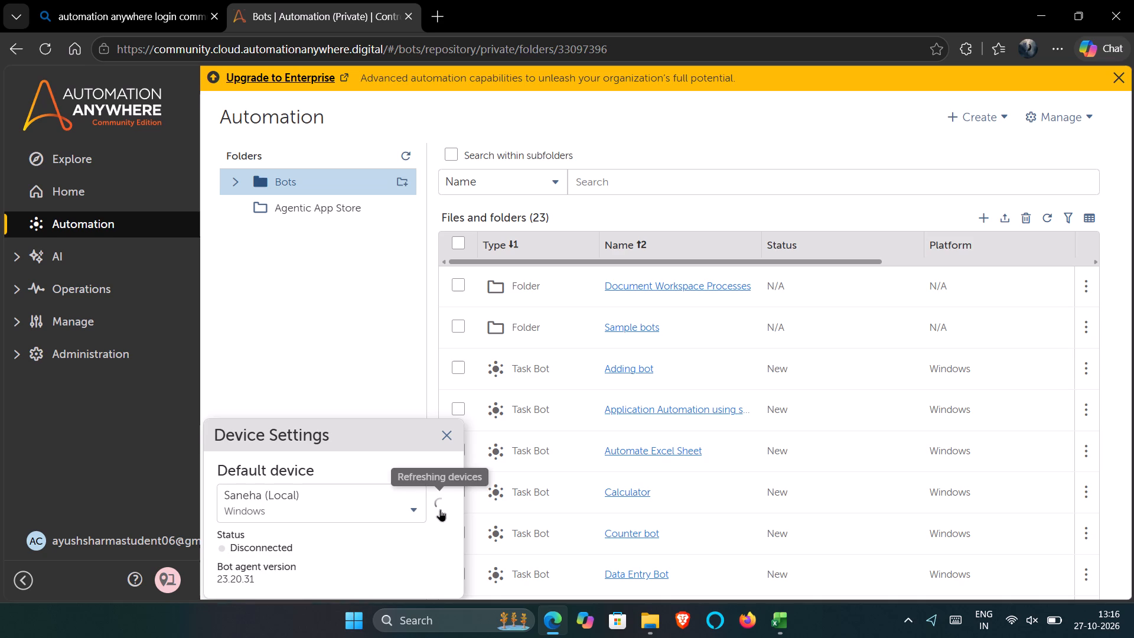
click(457, 430)
Look through the files in the Bots folder for the Automate Excel Sheet task bot.
scroll(592, 489, down, 1)
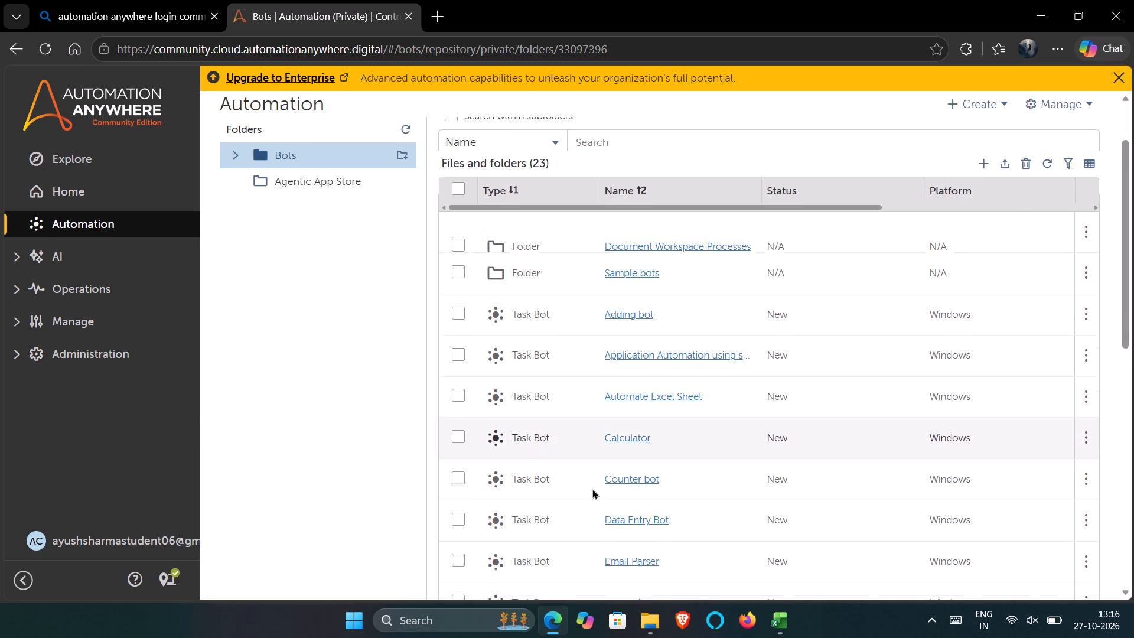
scroll(592, 489, down, 2)
scroll(655, 383, up, 2)
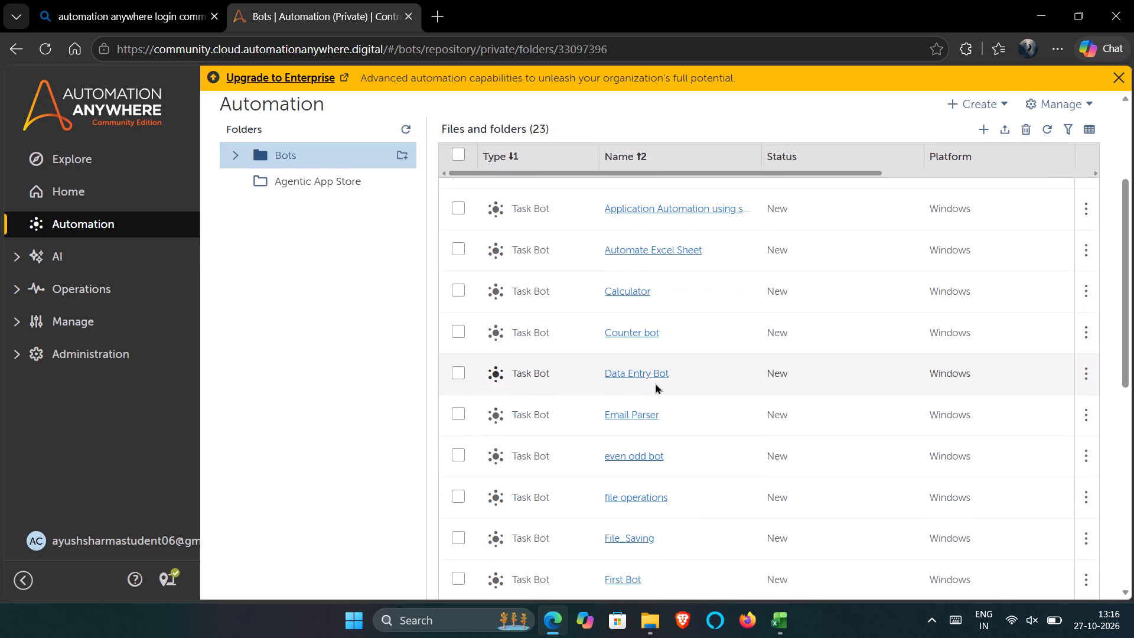
scroll(655, 383, up, 1)
scroll(686, 305, down, 3)
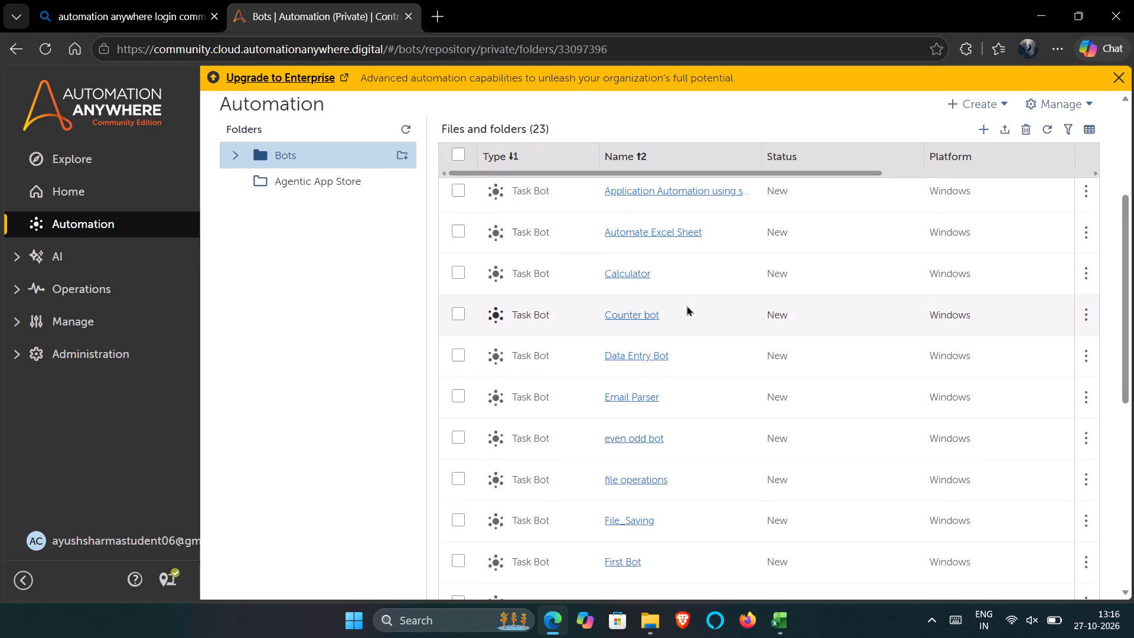
scroll(686, 305, down, 1)
scroll(633, 505, down, 1)
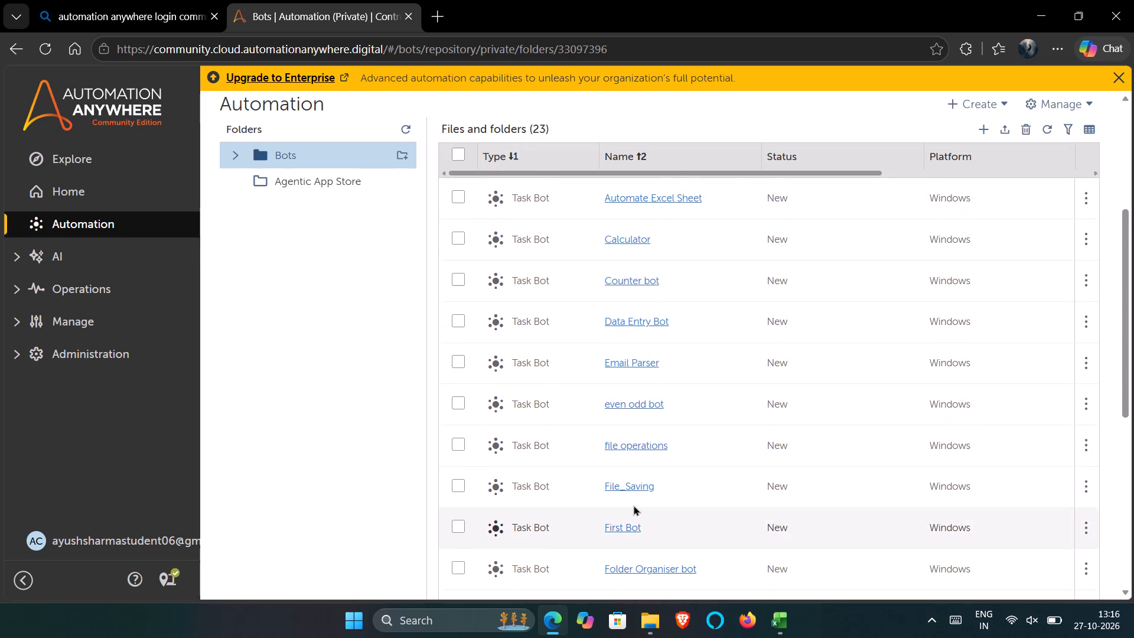
scroll(633, 505, down, 4)
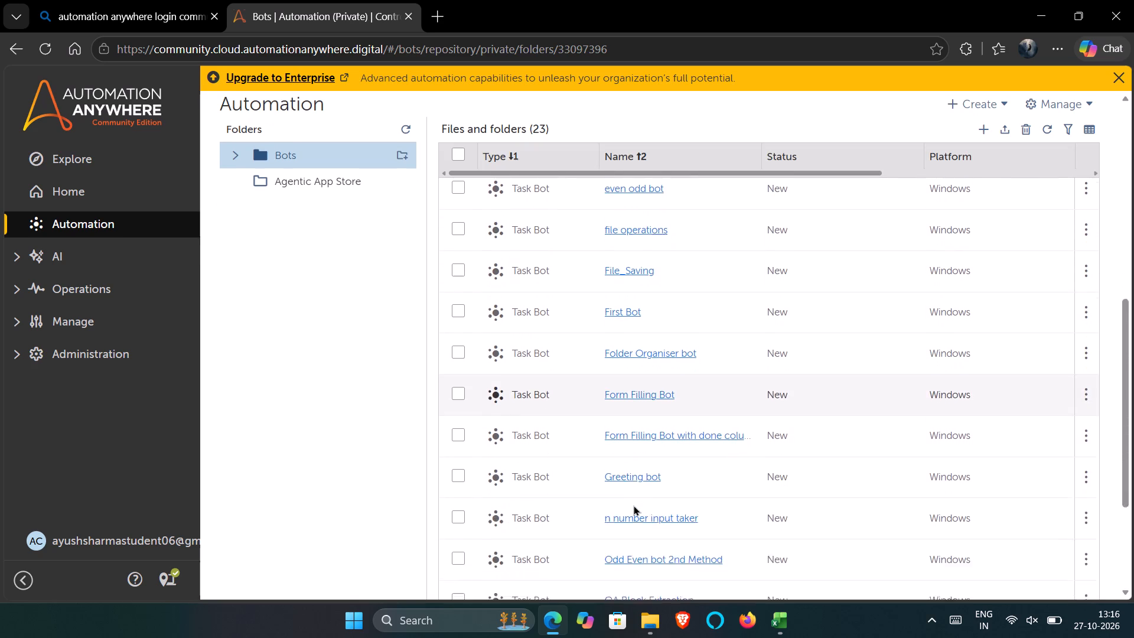
scroll(633, 505, down, 1)
scroll(633, 505, up, 1)
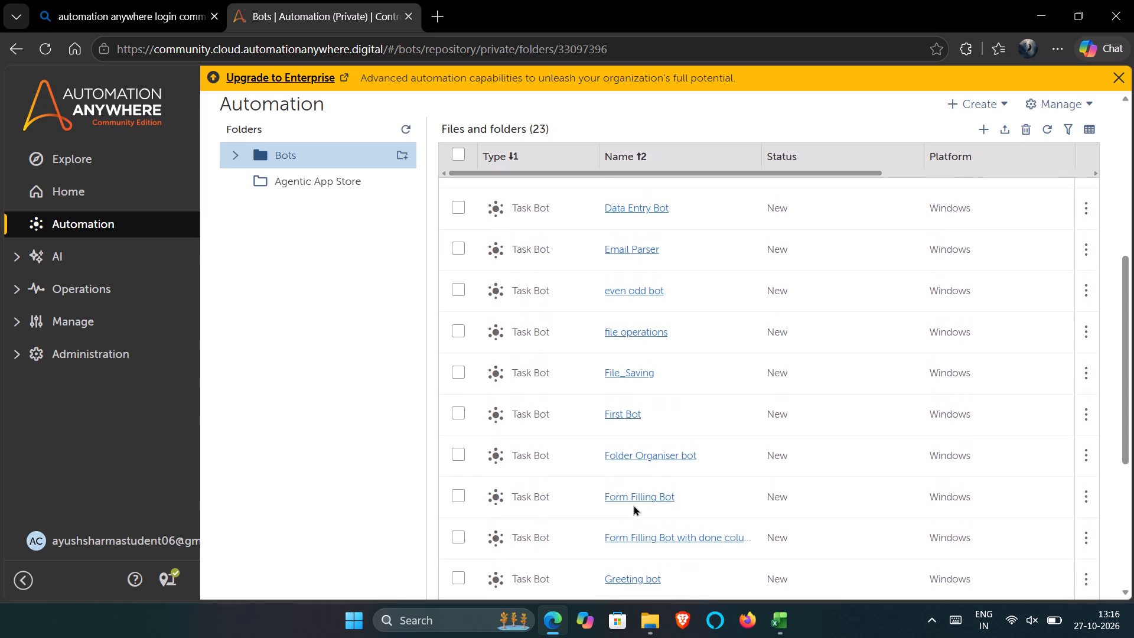
Search the page for "automate" and step through the matches to locate the task bot.
key(ctrl+f)
text(auto)
text(mate)
key(Return)
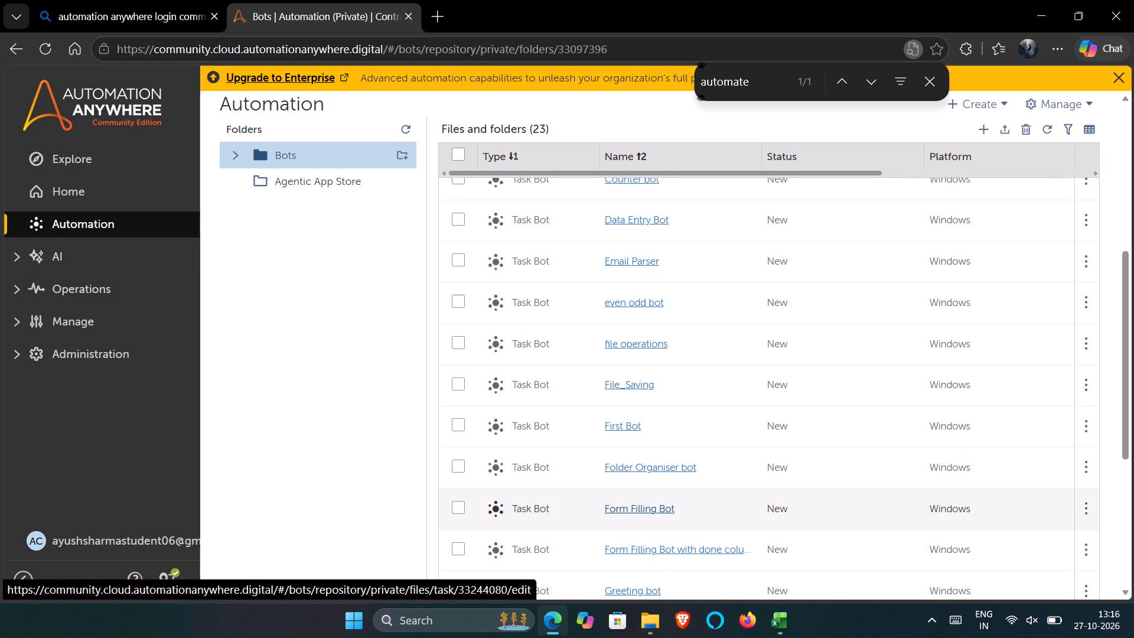
click(839, 82)
triple_click(842, 83)
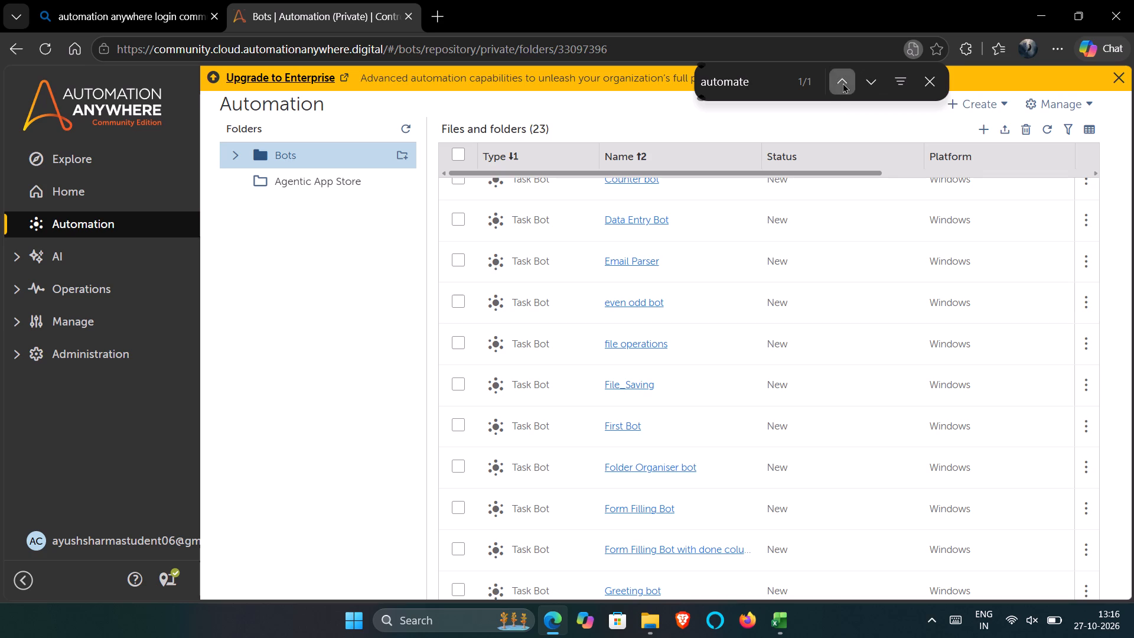
click(842, 83)
double_click(870, 83)
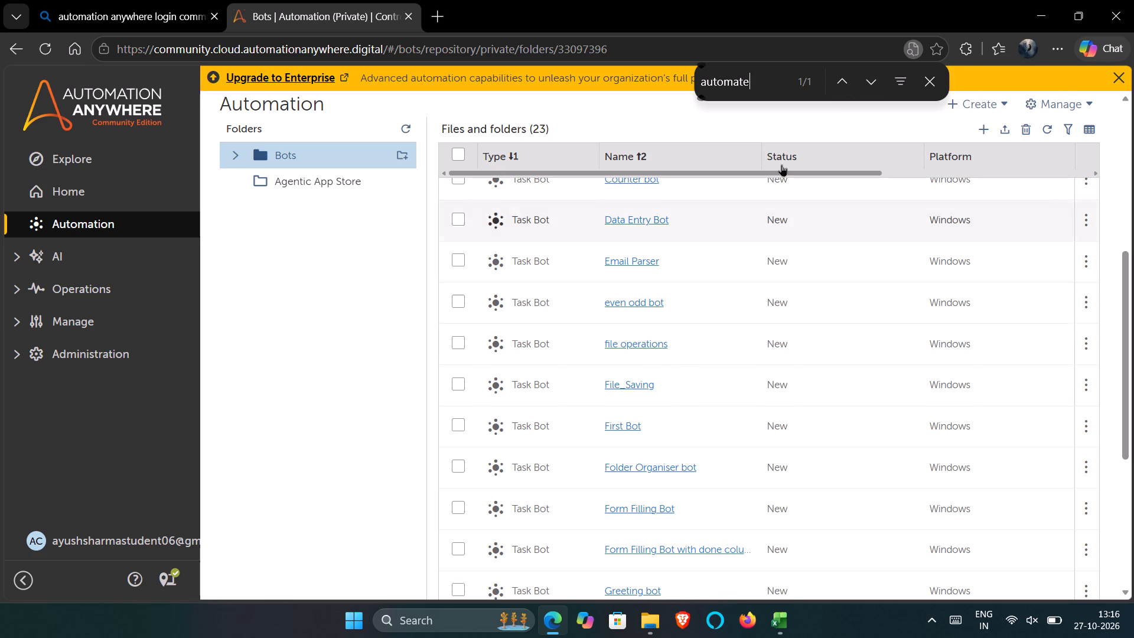
click(778, 91)
key(Return)
key(Return)
key(Return)
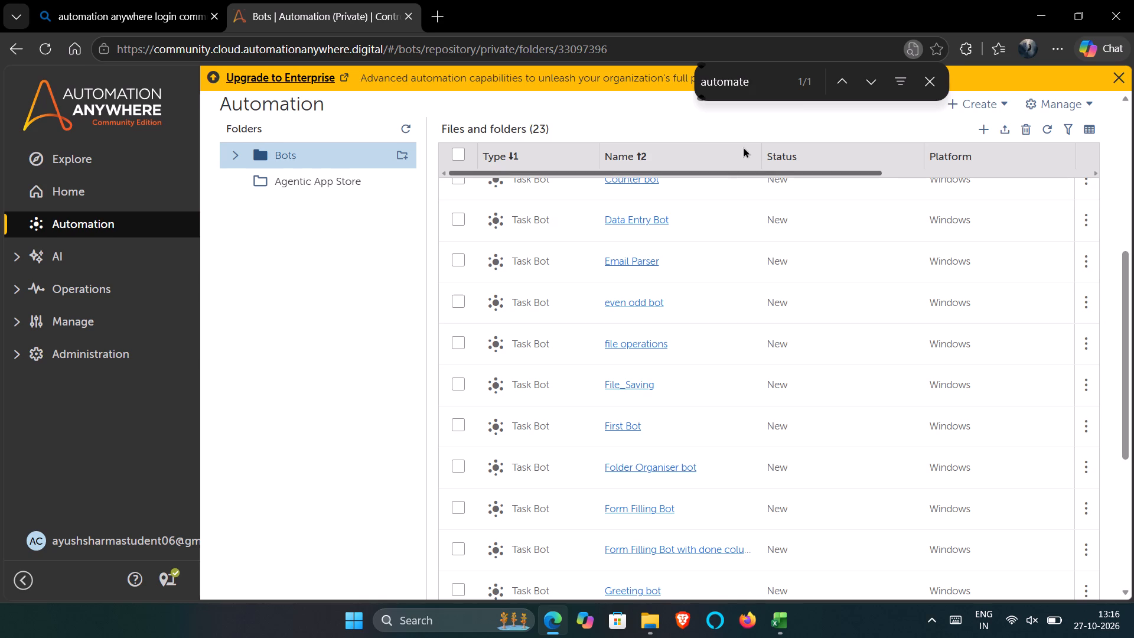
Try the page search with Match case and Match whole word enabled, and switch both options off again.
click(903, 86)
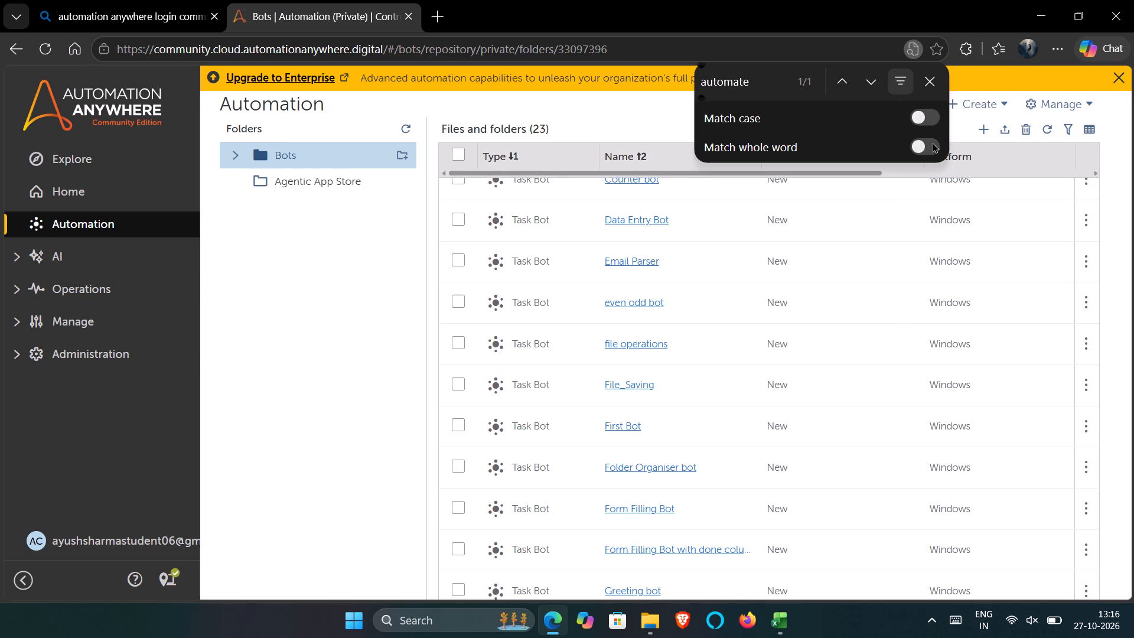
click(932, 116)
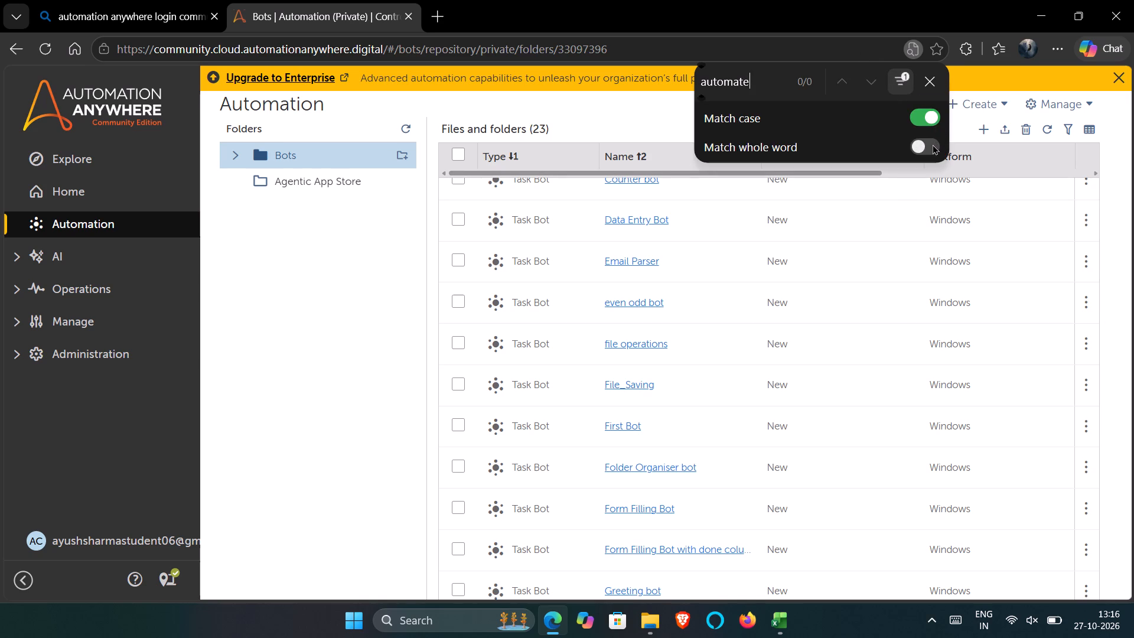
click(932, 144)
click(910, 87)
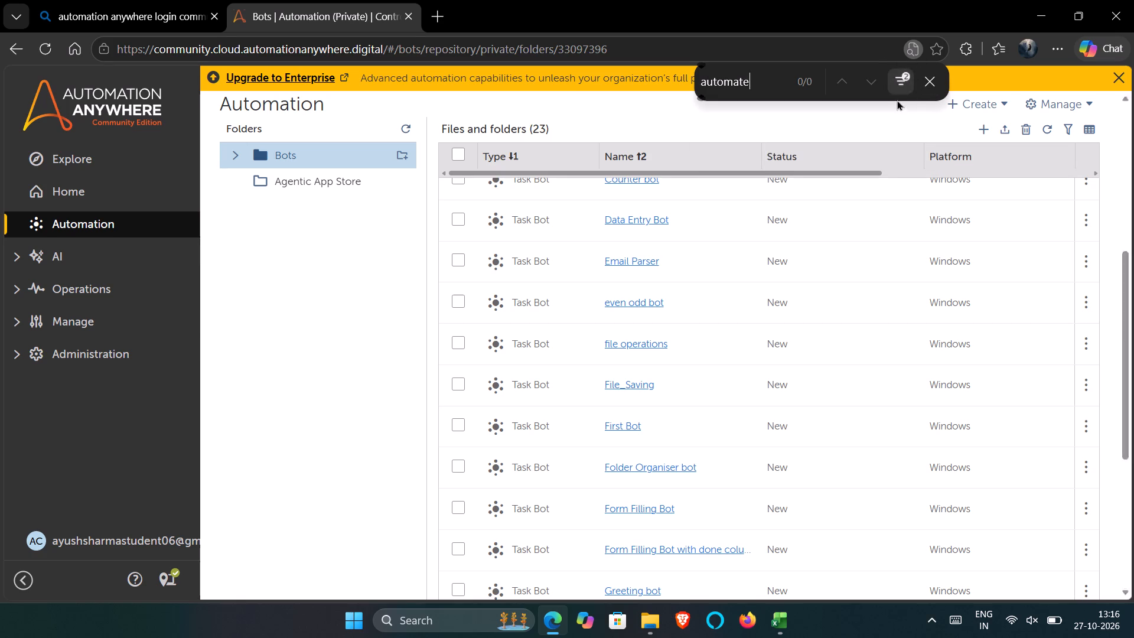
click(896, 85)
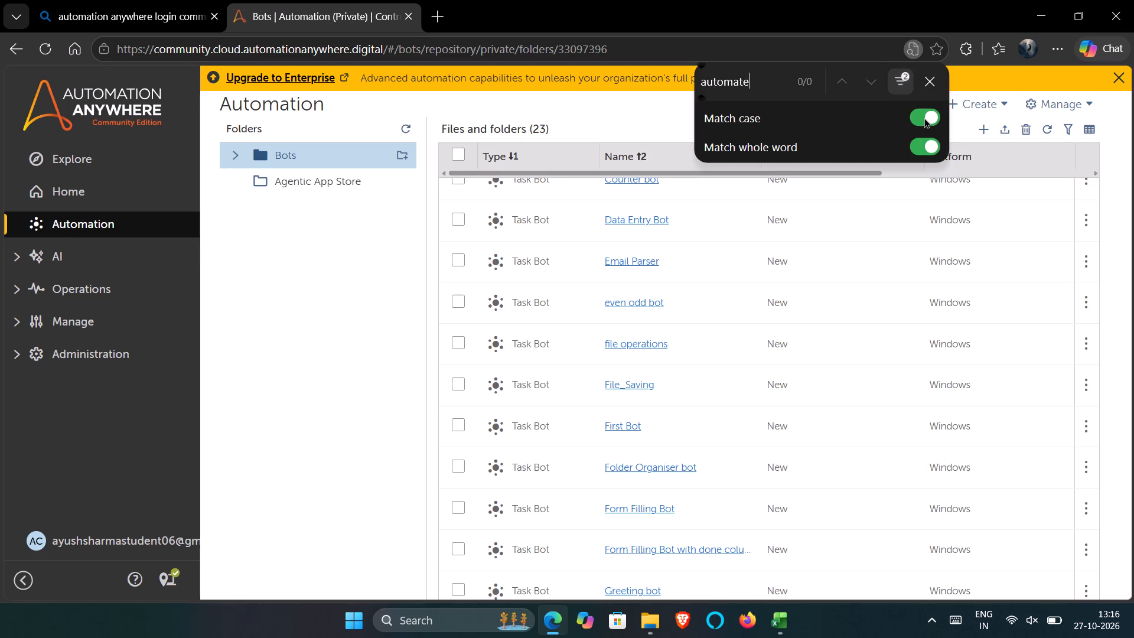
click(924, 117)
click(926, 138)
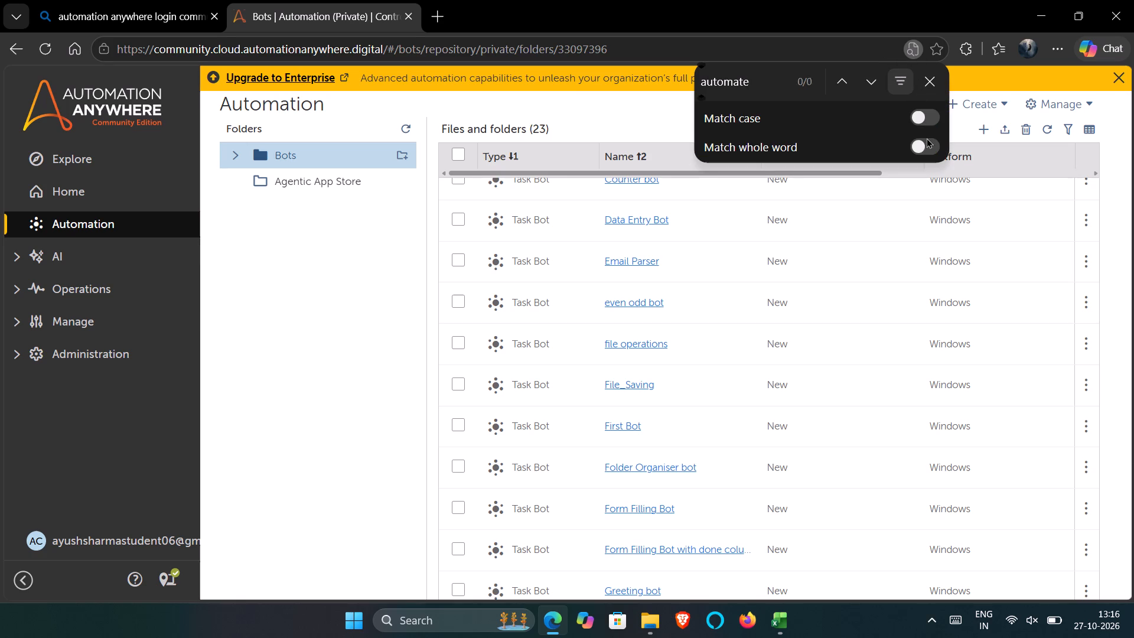
Close the page search and open the Automate Excel Sheet task bot from the Bots folder.
click(934, 79)
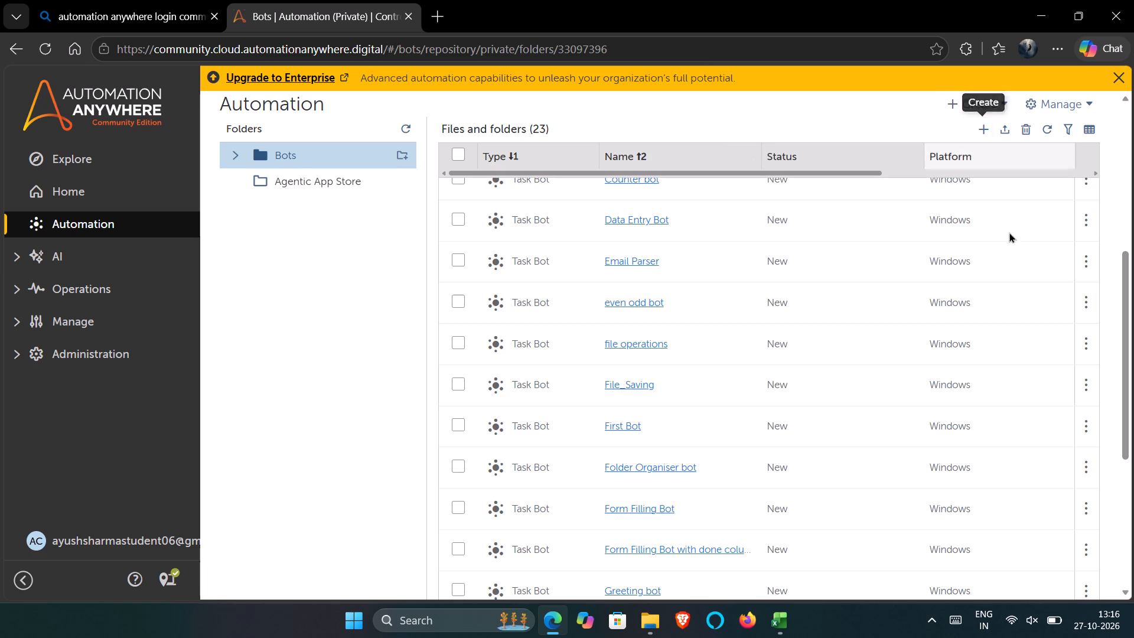
scroll(982, 279, up, 5)
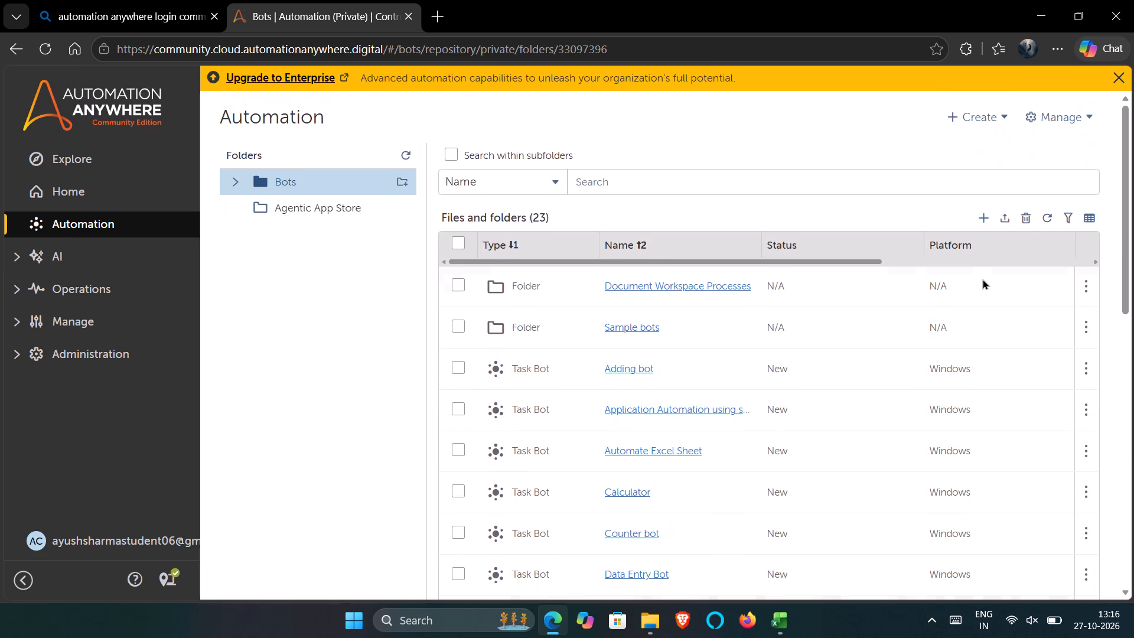
scroll(837, 331, down, 5)
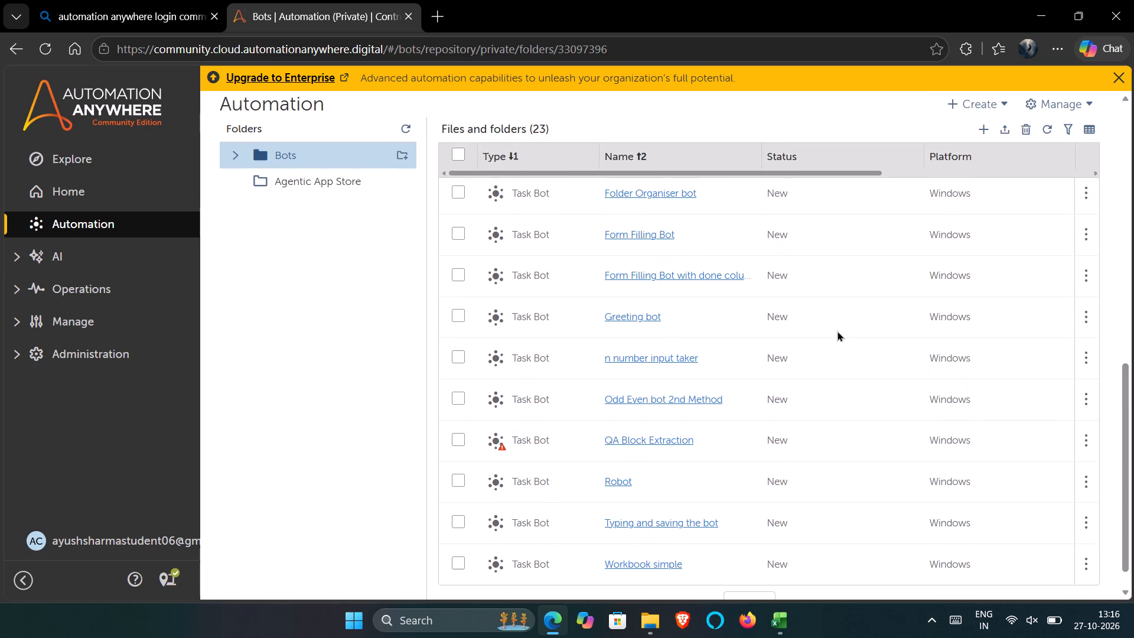
scroll(837, 331, down, 2)
scroll(837, 331, up, 12)
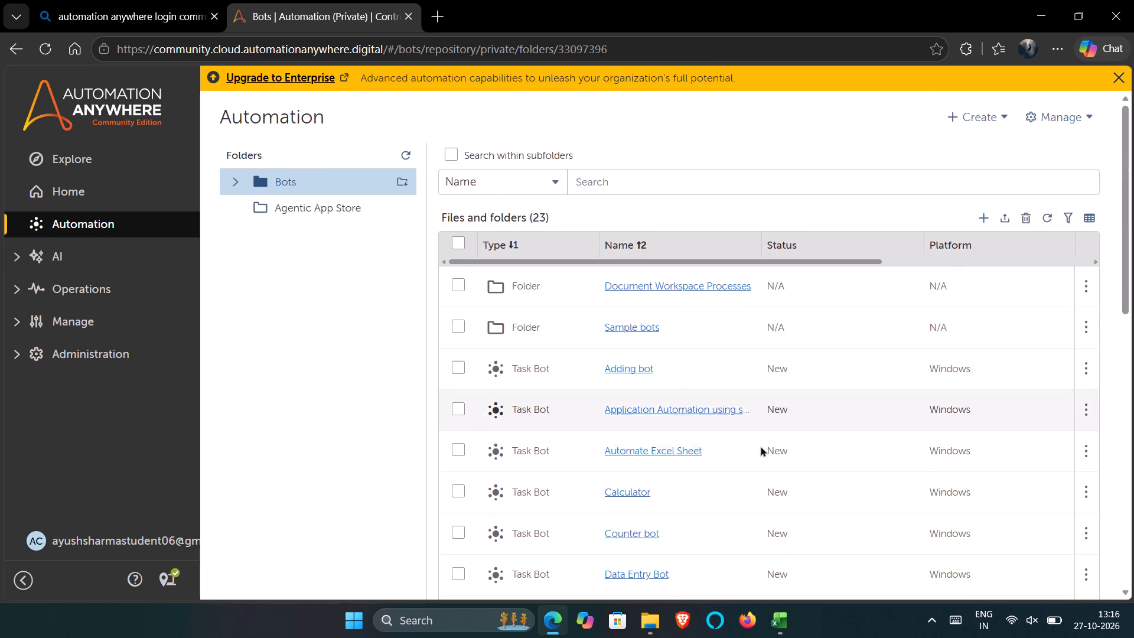
click(638, 448)
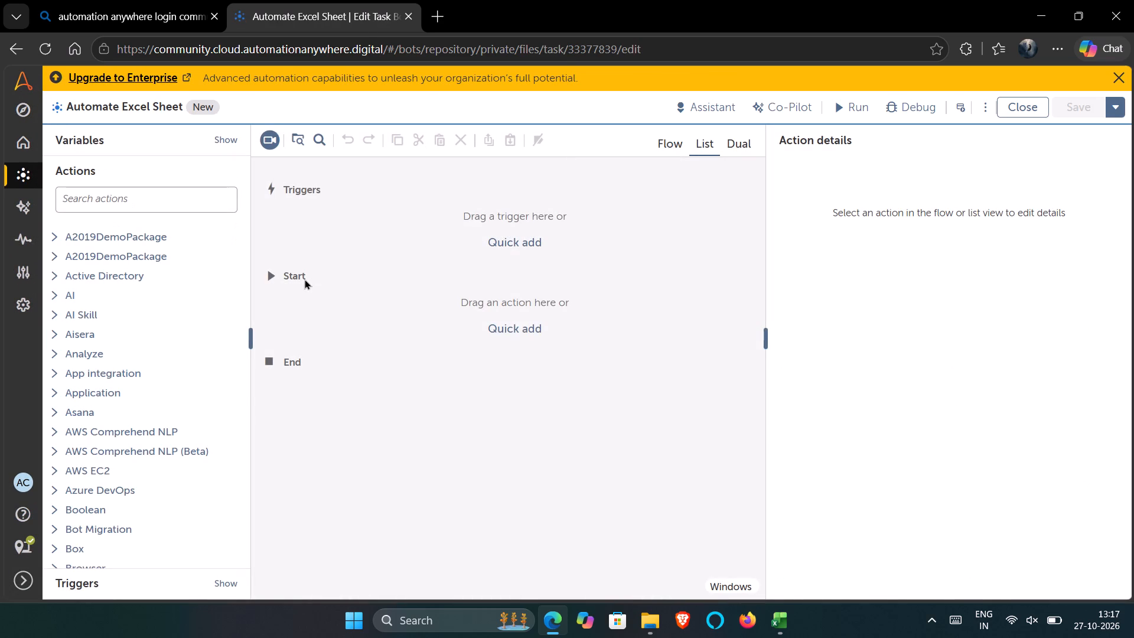
Search the actions for "Excel open" and add the Excel advanced Open action between Start and End.
click(115, 201)
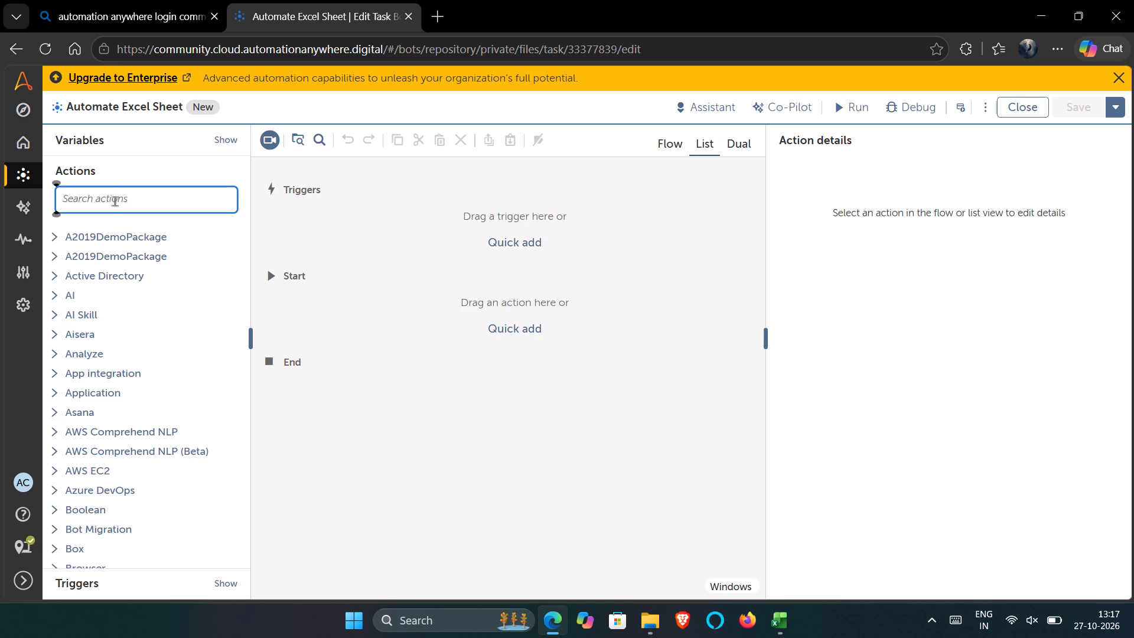
key(shift+e)
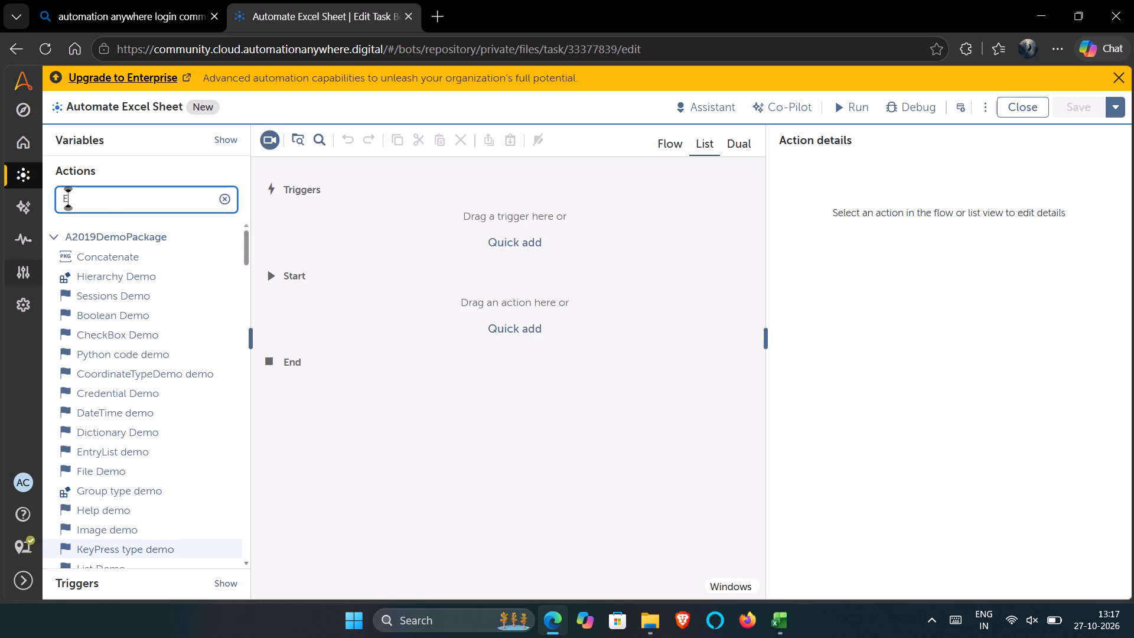
click(34, 549)
click(427, 515)
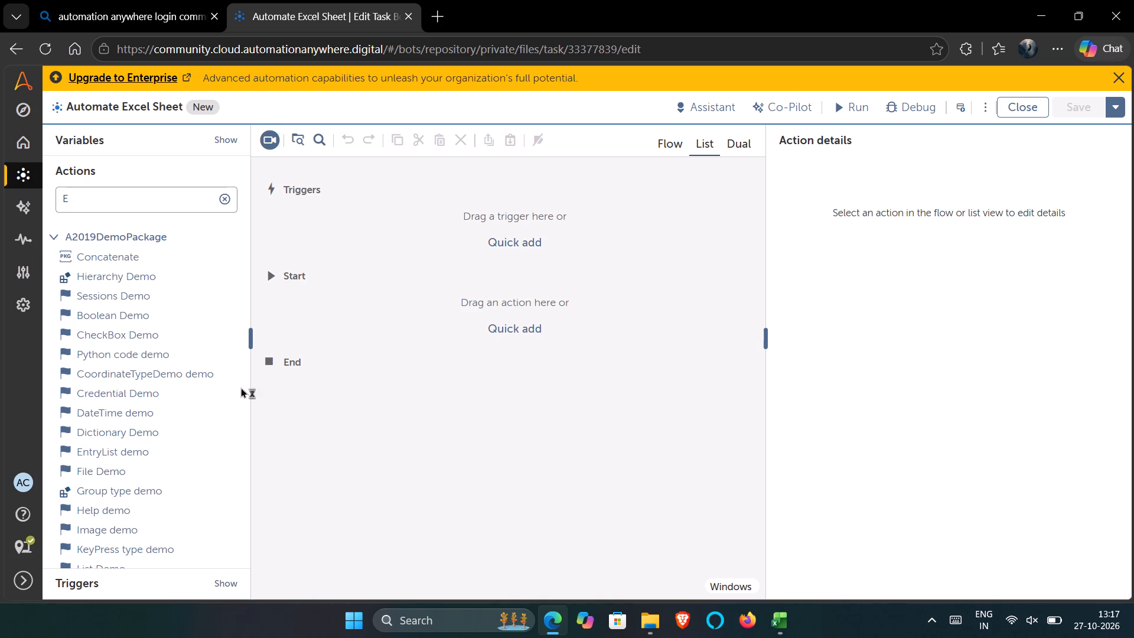
click(90, 188)
text(xcel open)
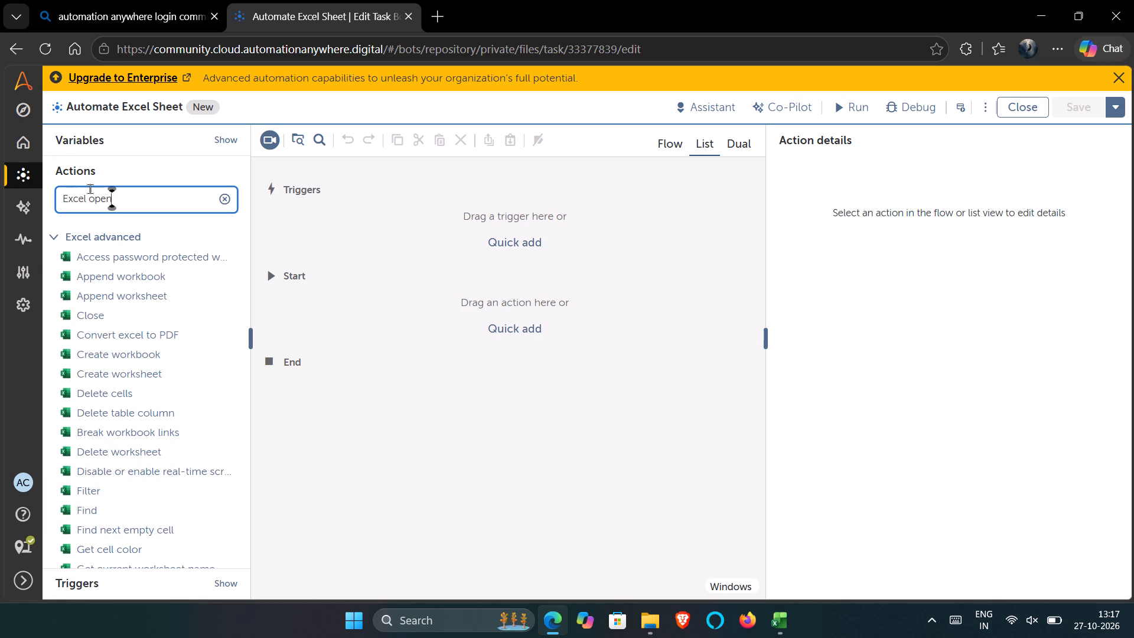
key(Return)
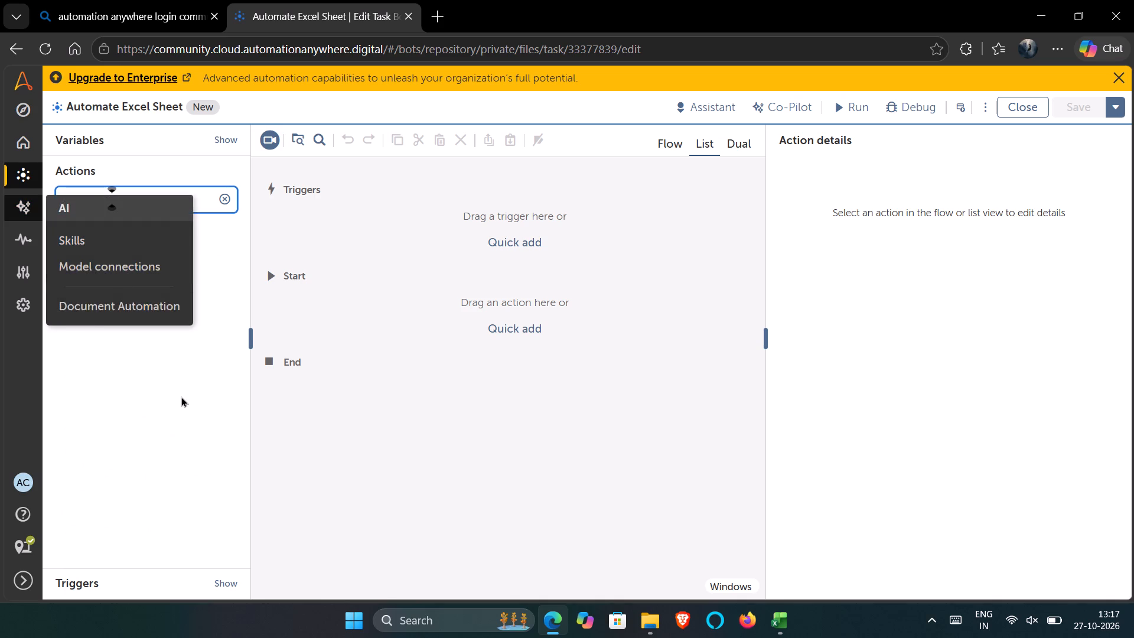
click(181, 395)
drag(105, 255, 494, 321)
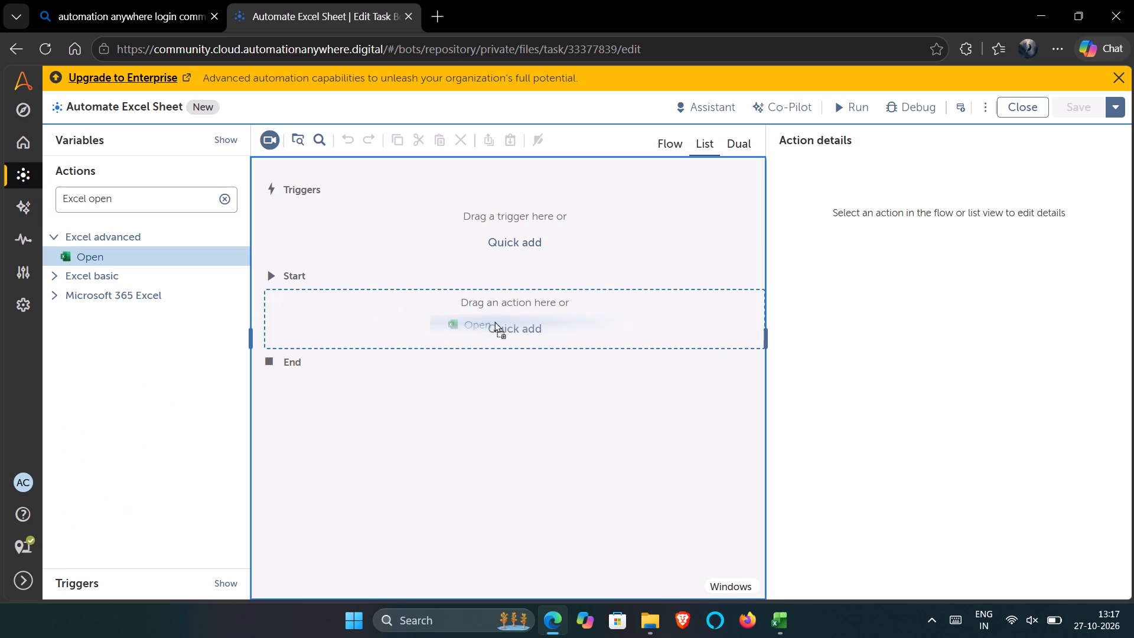
drag(494, 321, 491, 320)
Set the Open action's source to the desktop file Data Workbook.xlsx from the Documents folder.
click(963, 255)
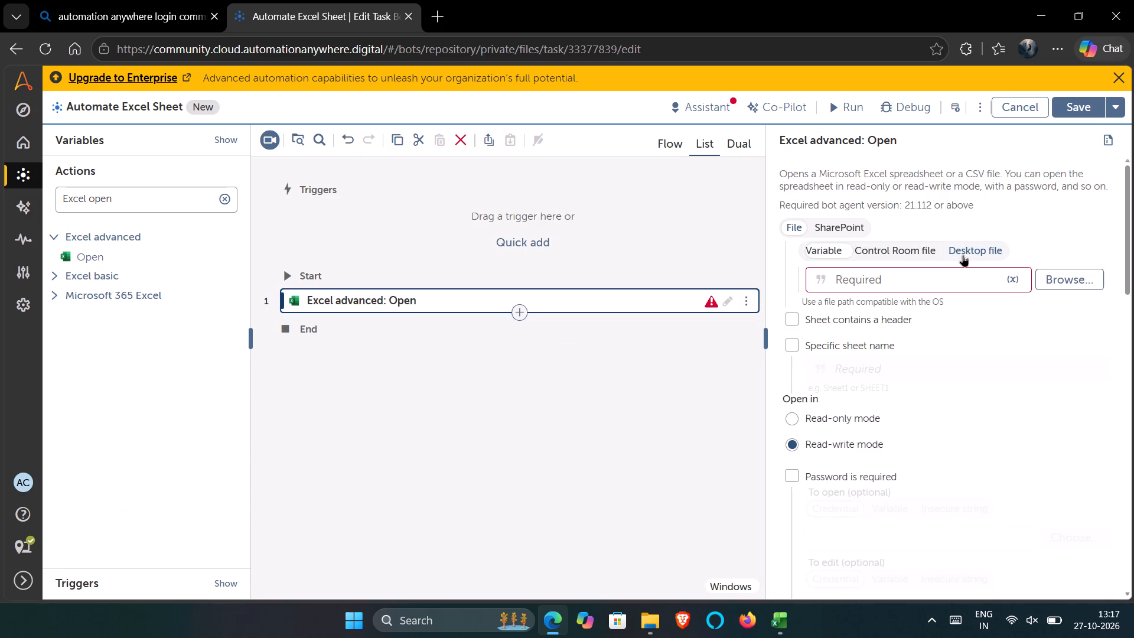
click(1074, 278)
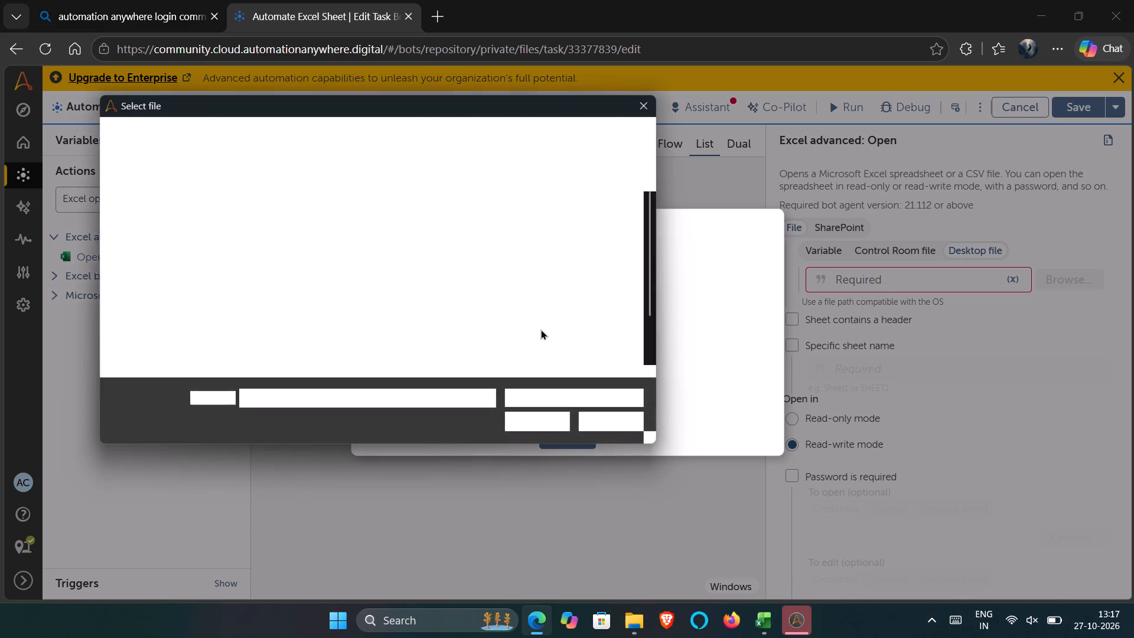
scroll(258, 338, down, 8)
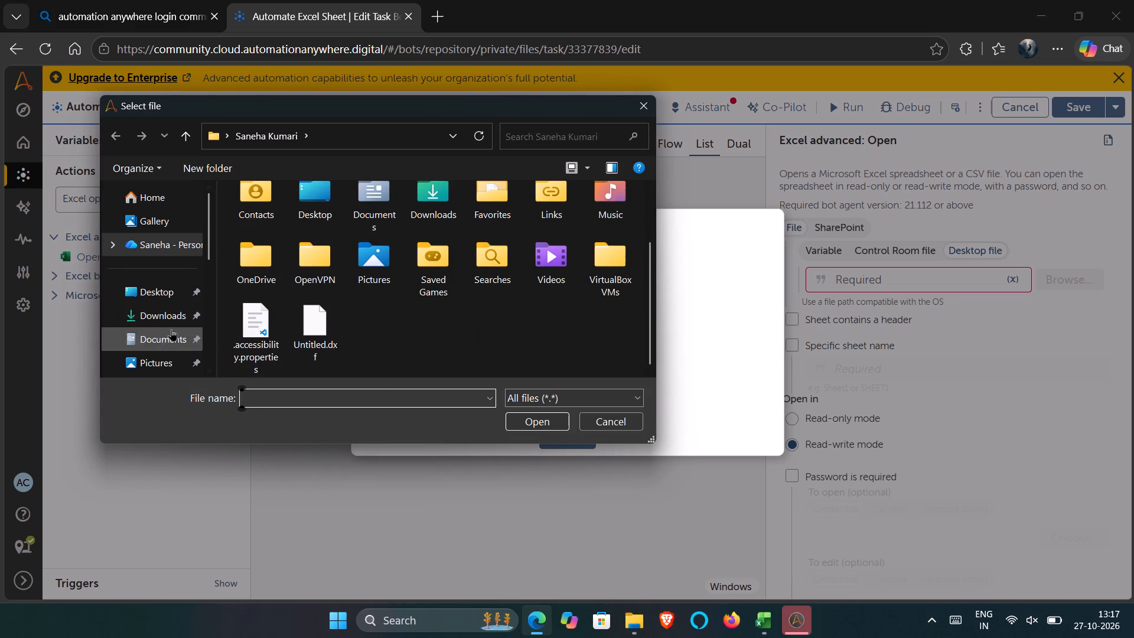
click(150, 334)
scroll(410, 341, down, 11)
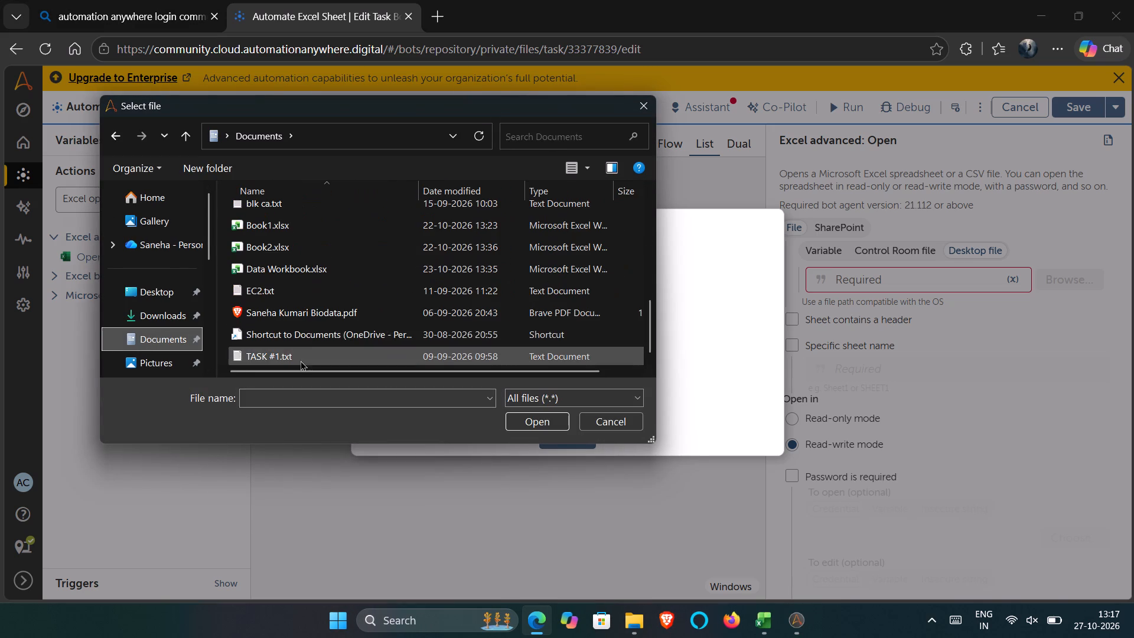
click(269, 271)
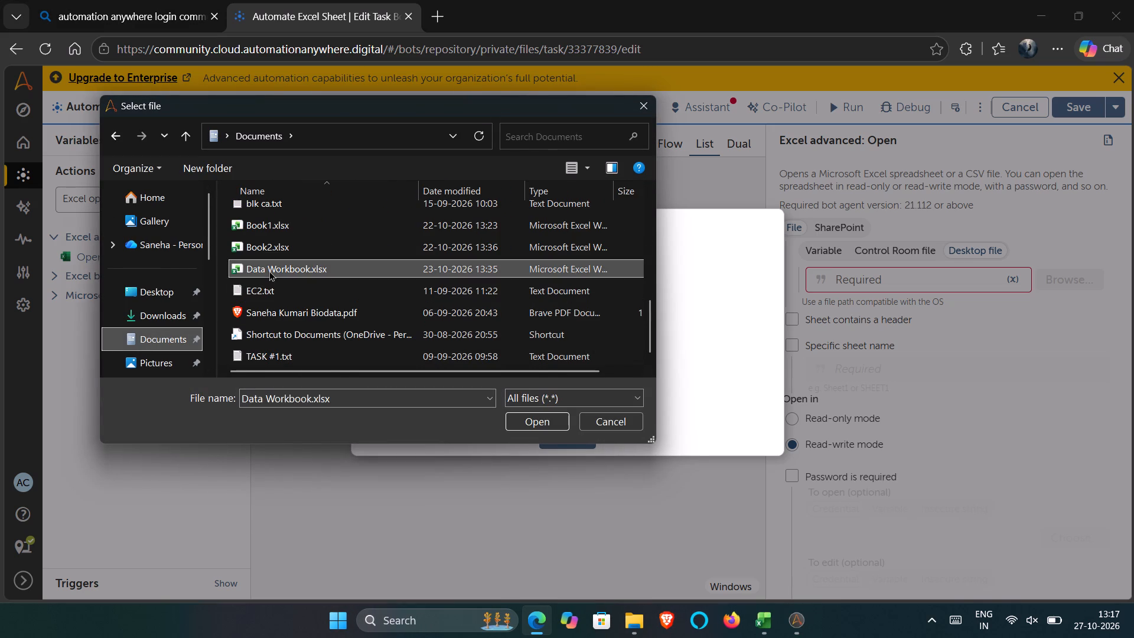
click(537, 424)
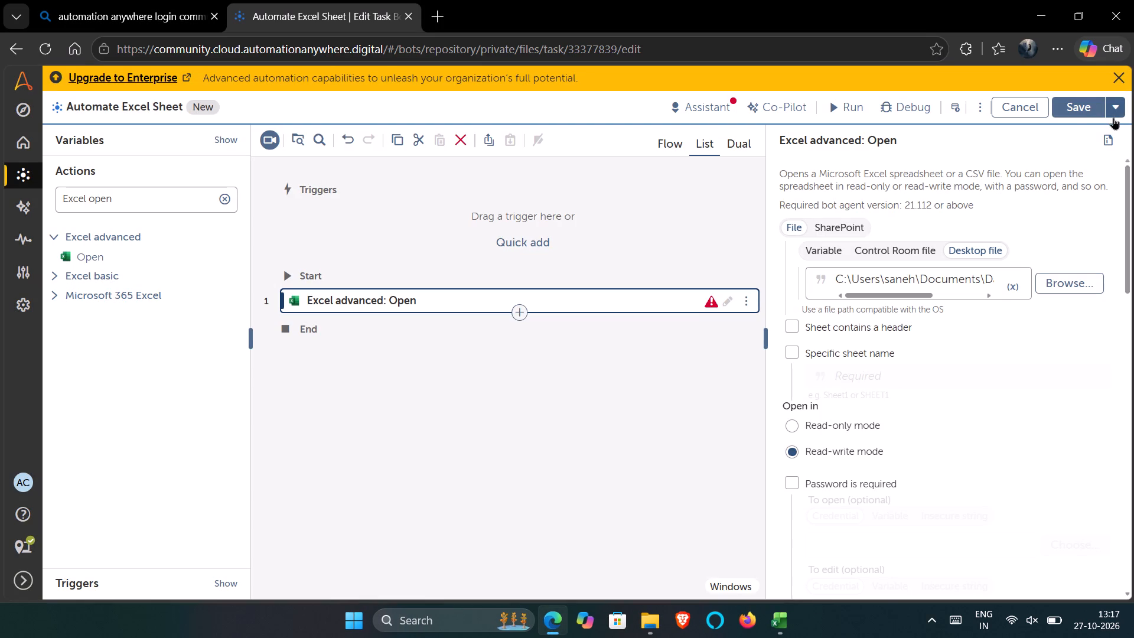
Save the Automate Excel Sheet task bot with the configured Excel advanced Open action.
click(1084, 101)
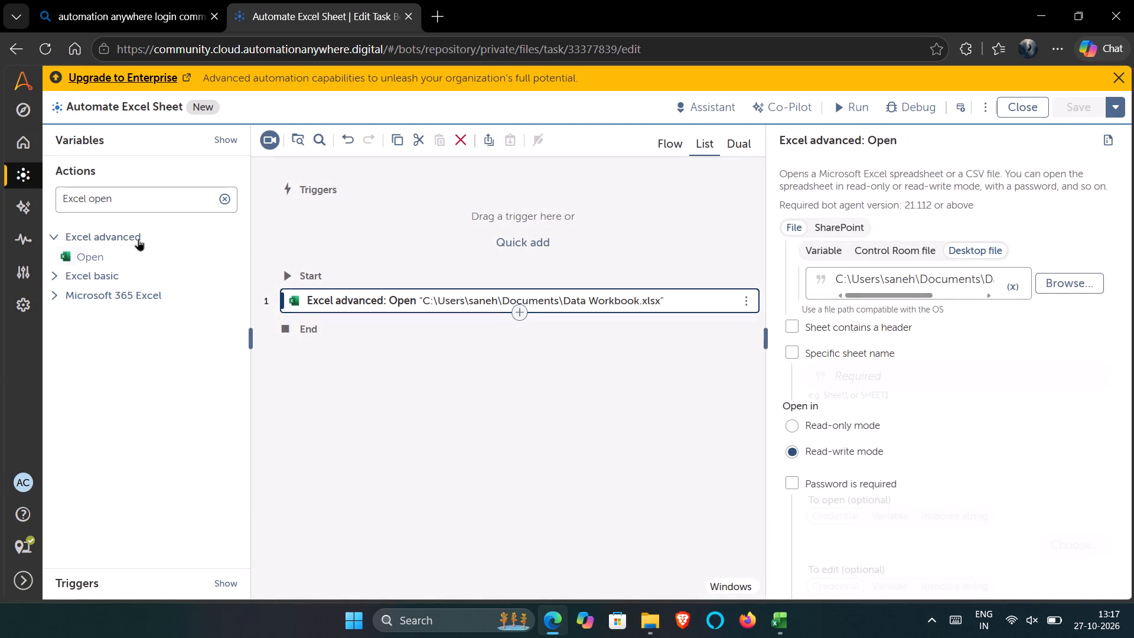
Shorten the actions search to "Excel" to look for the next Excel action.
click(132, 203)
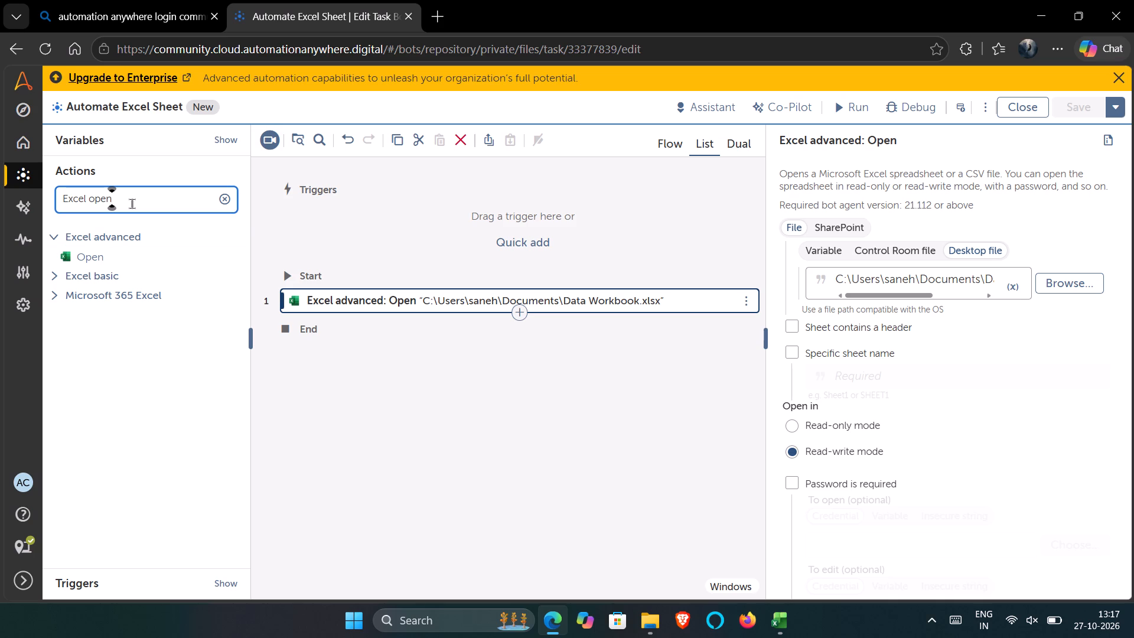
key(BackSpace)
key(BackSpace)
key(BackSpace)
key(BackSpace)
key(BackSpace)
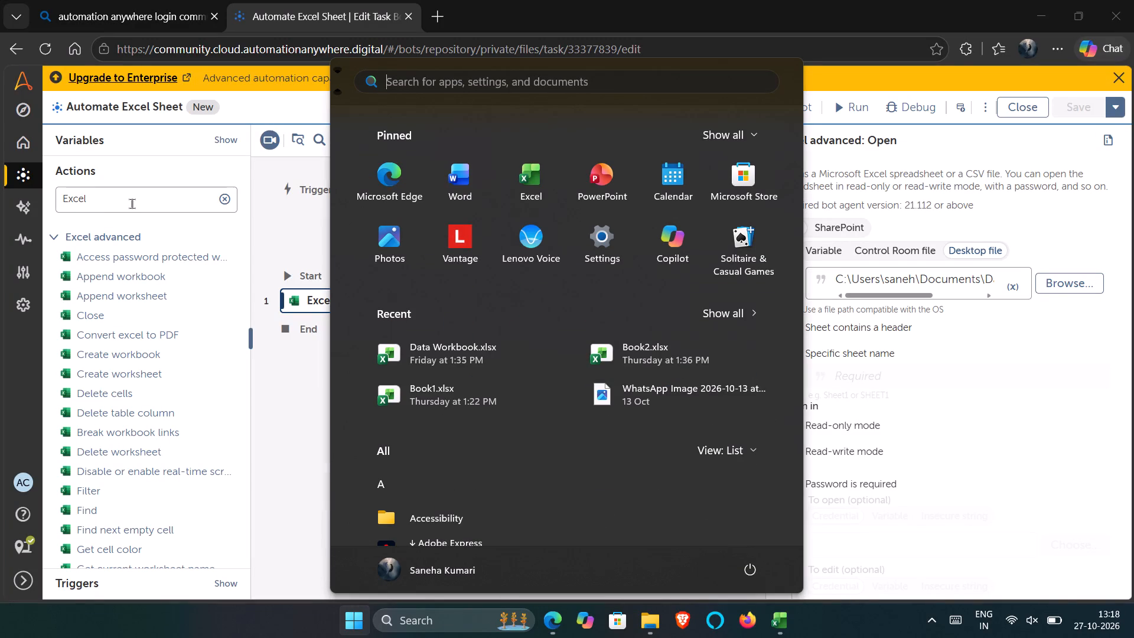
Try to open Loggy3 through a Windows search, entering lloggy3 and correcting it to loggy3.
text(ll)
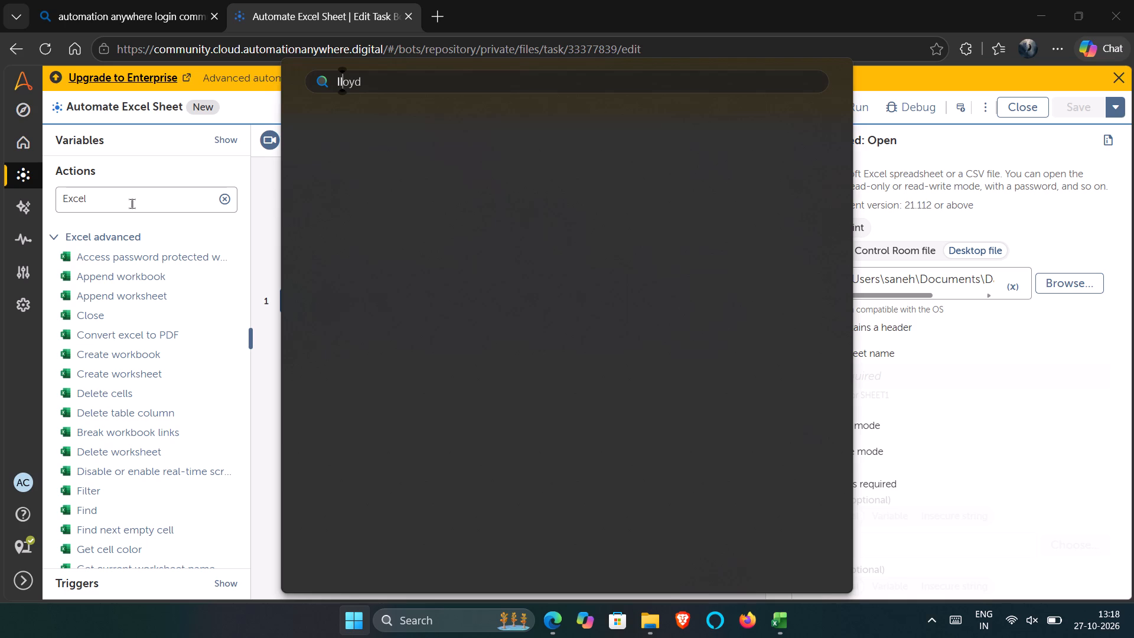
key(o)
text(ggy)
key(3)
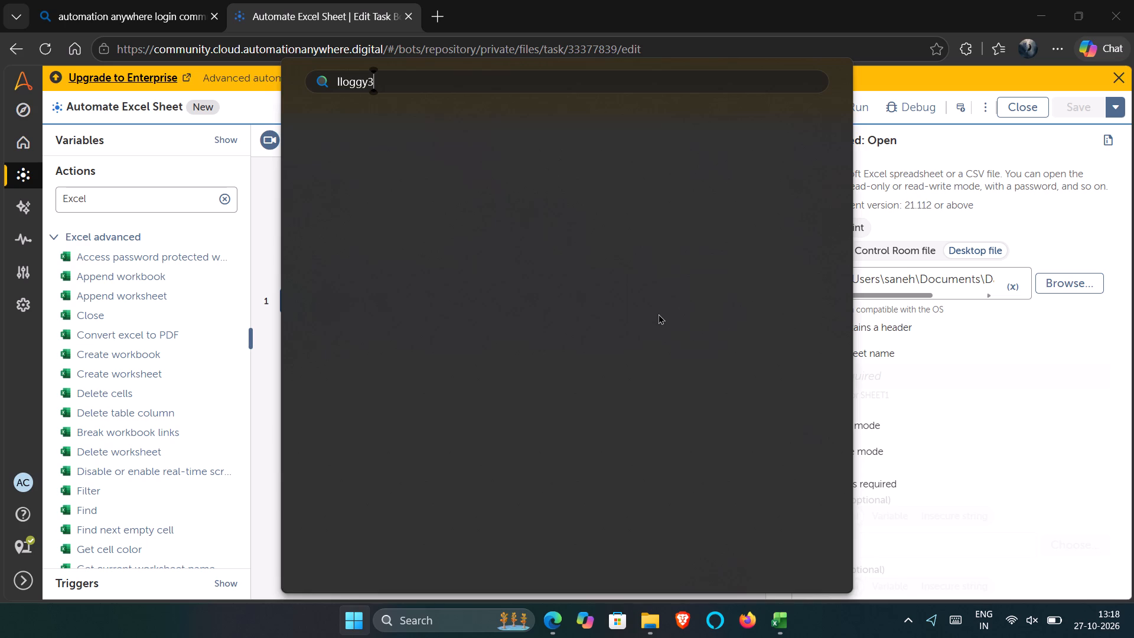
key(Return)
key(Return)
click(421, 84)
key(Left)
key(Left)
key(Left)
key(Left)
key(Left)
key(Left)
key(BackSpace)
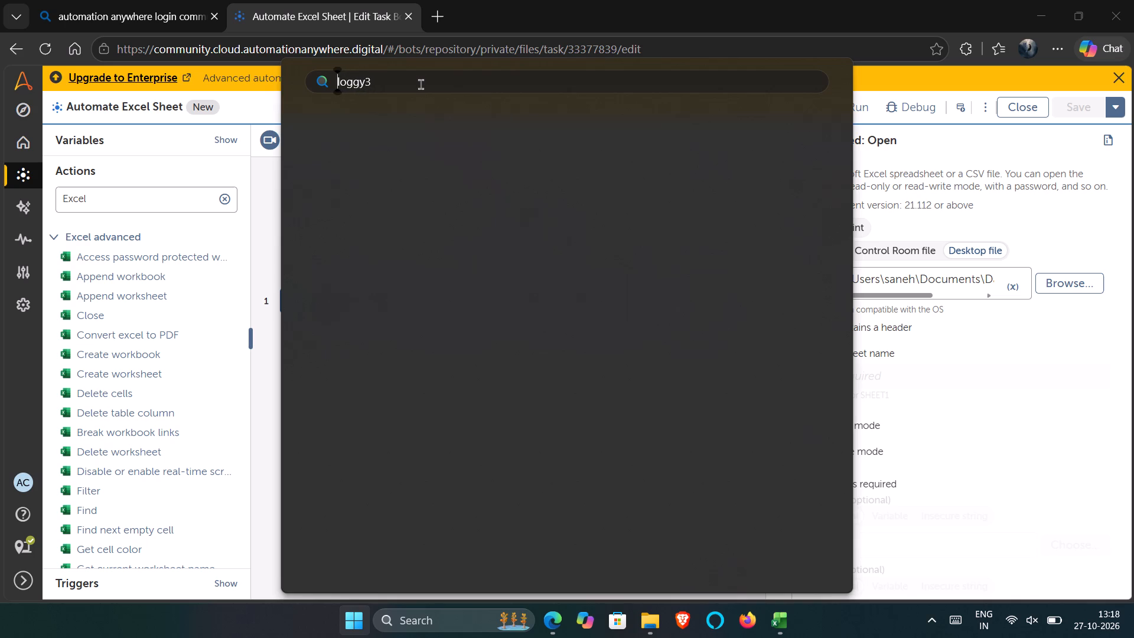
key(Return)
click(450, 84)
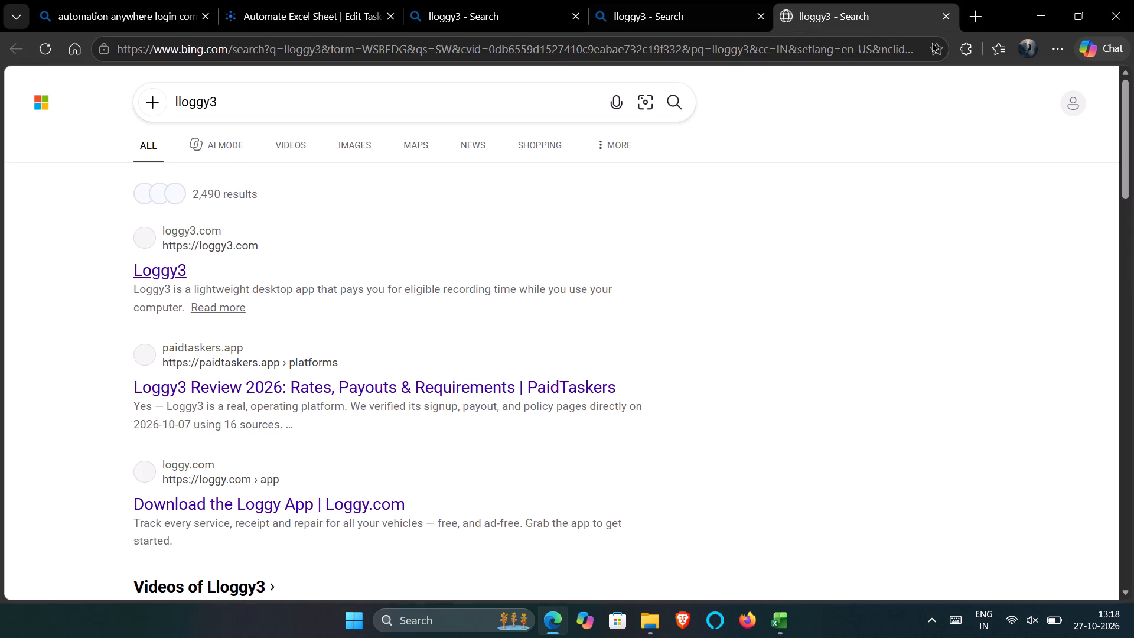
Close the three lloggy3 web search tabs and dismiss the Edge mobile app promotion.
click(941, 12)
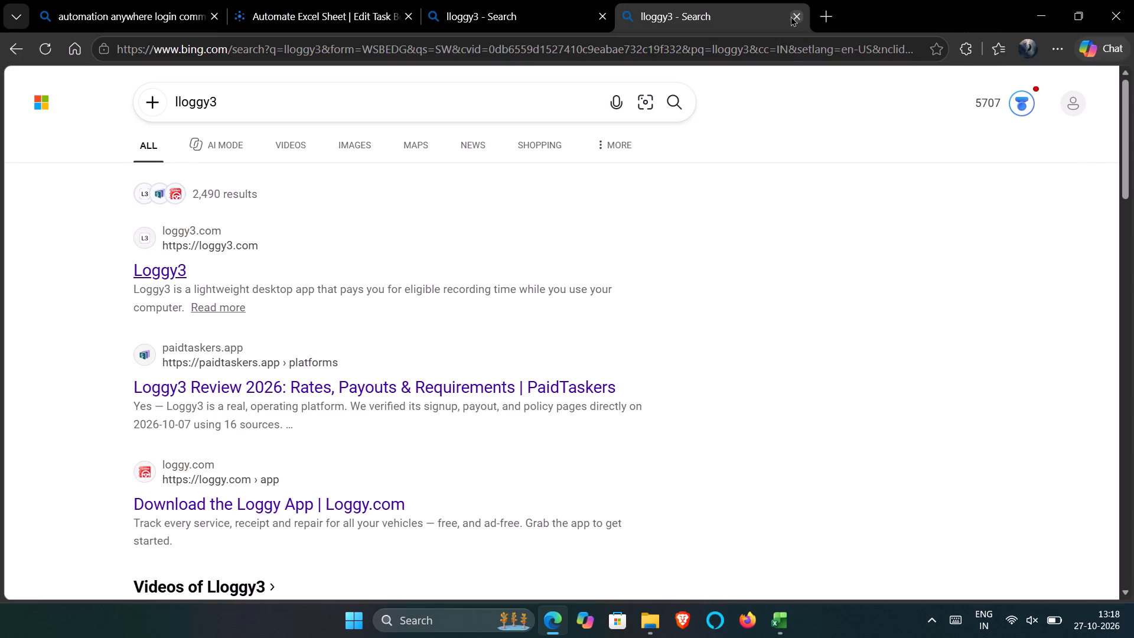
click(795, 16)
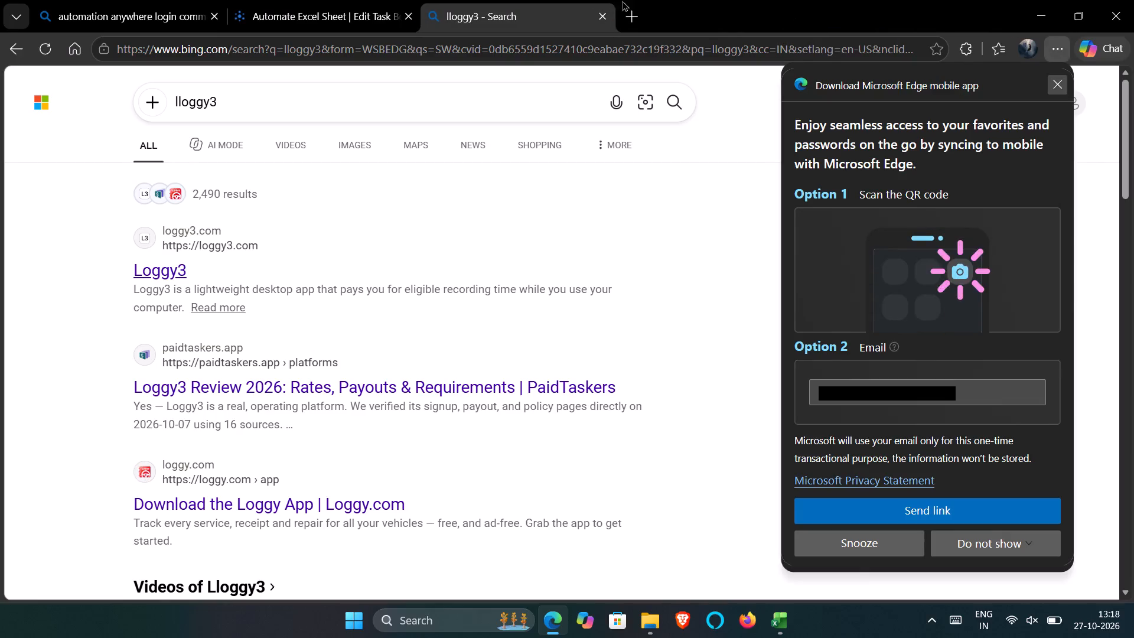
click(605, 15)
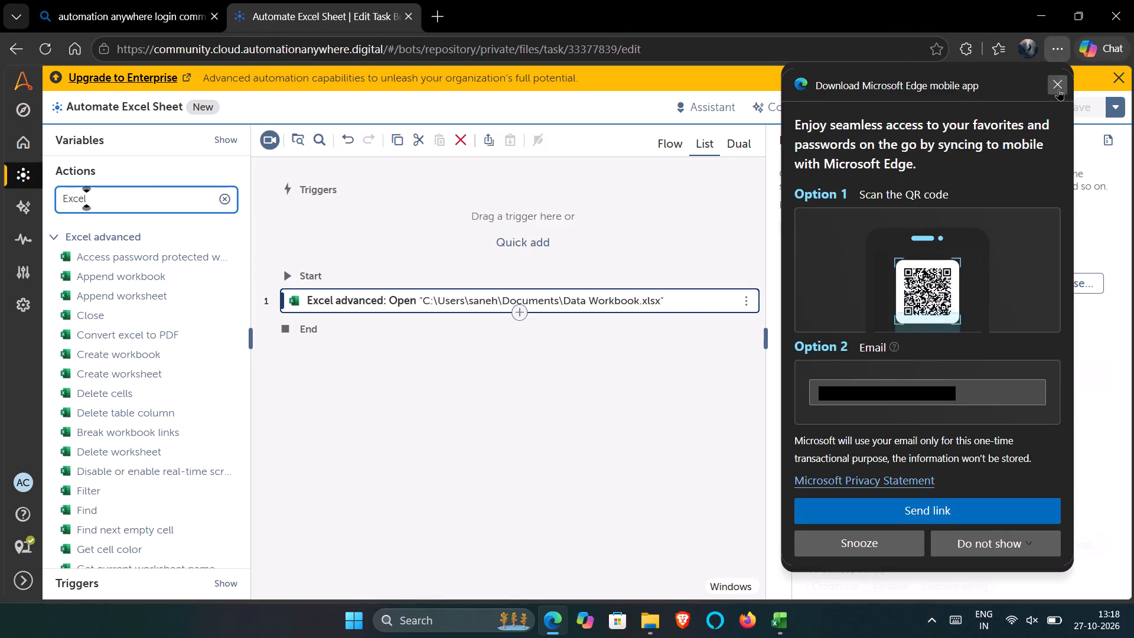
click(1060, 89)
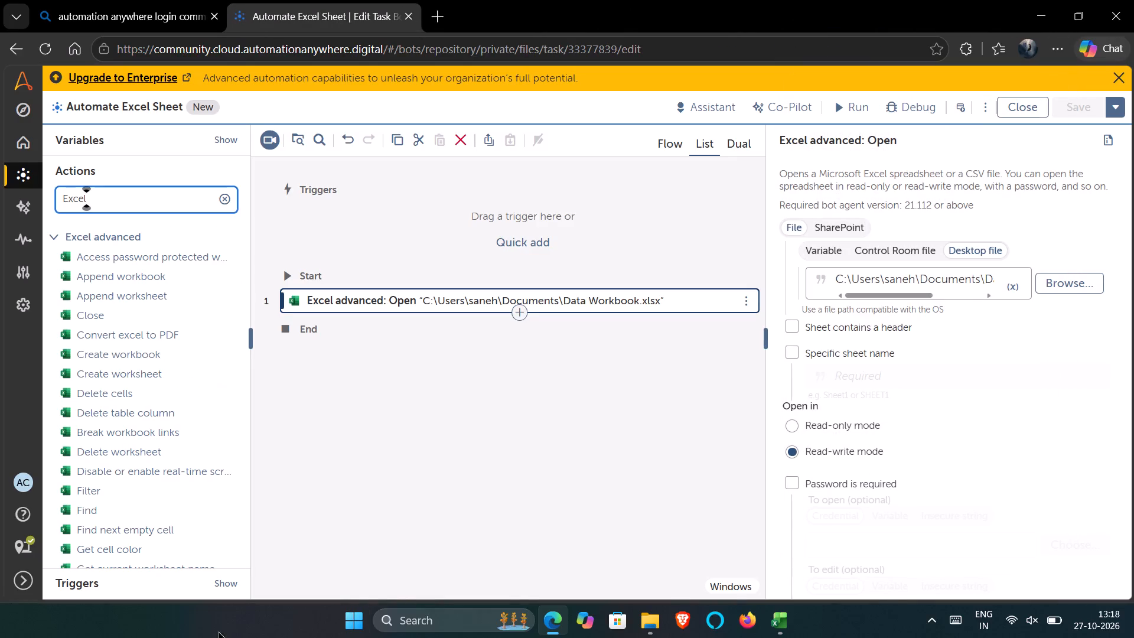
Search Windows for loggy3 and open the top match.
click(357, 622)
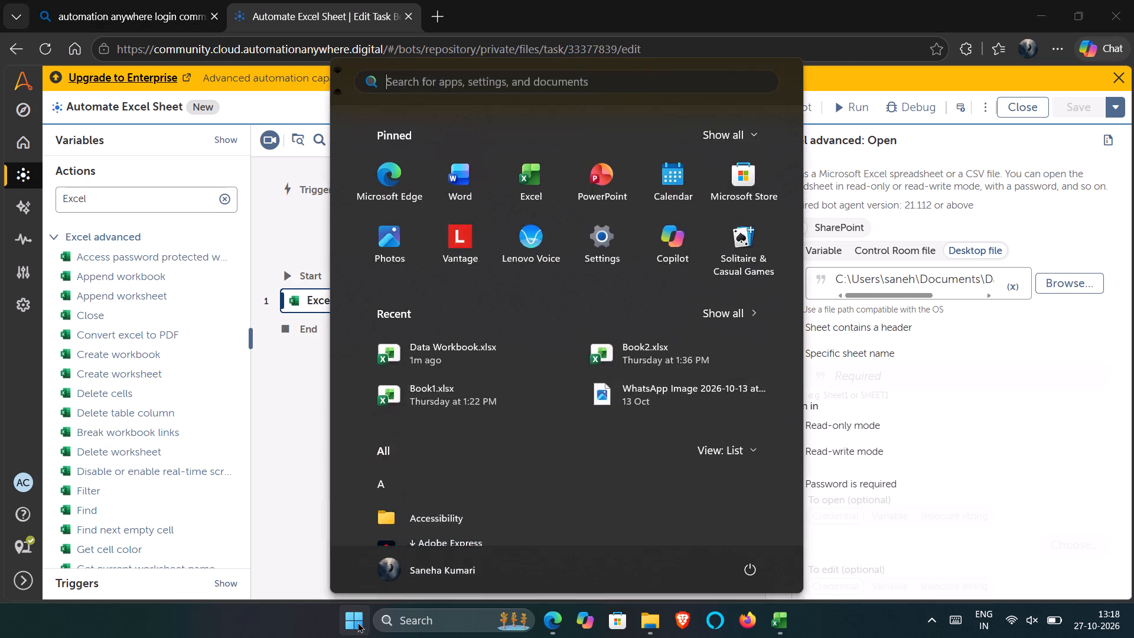
text(lo)
text(gg)
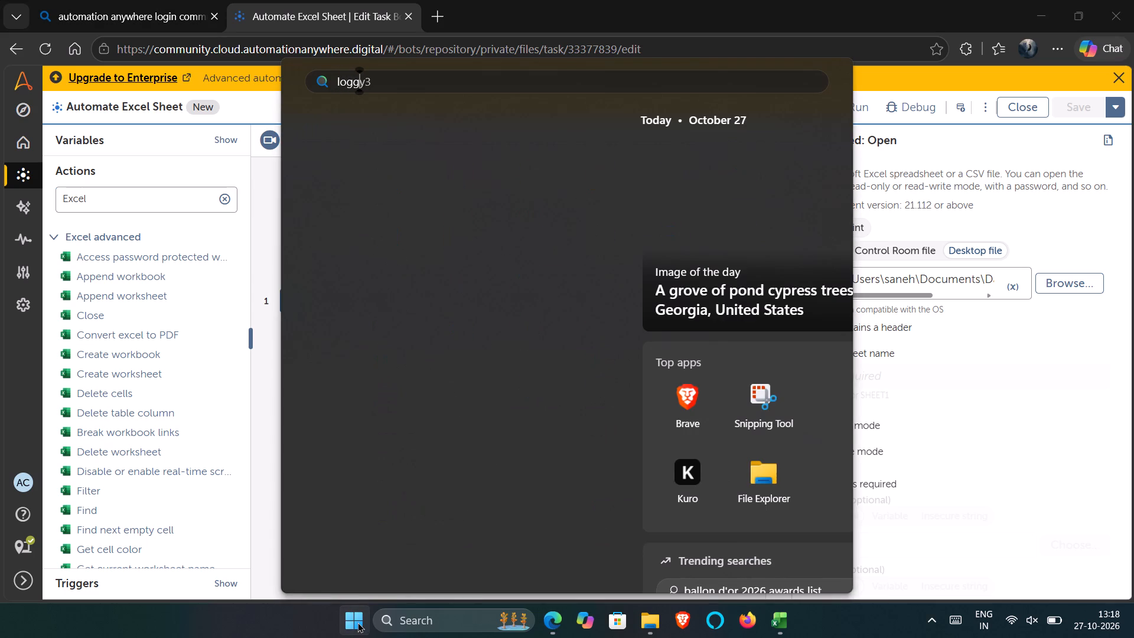
key(y)
key(3)
key(Return)
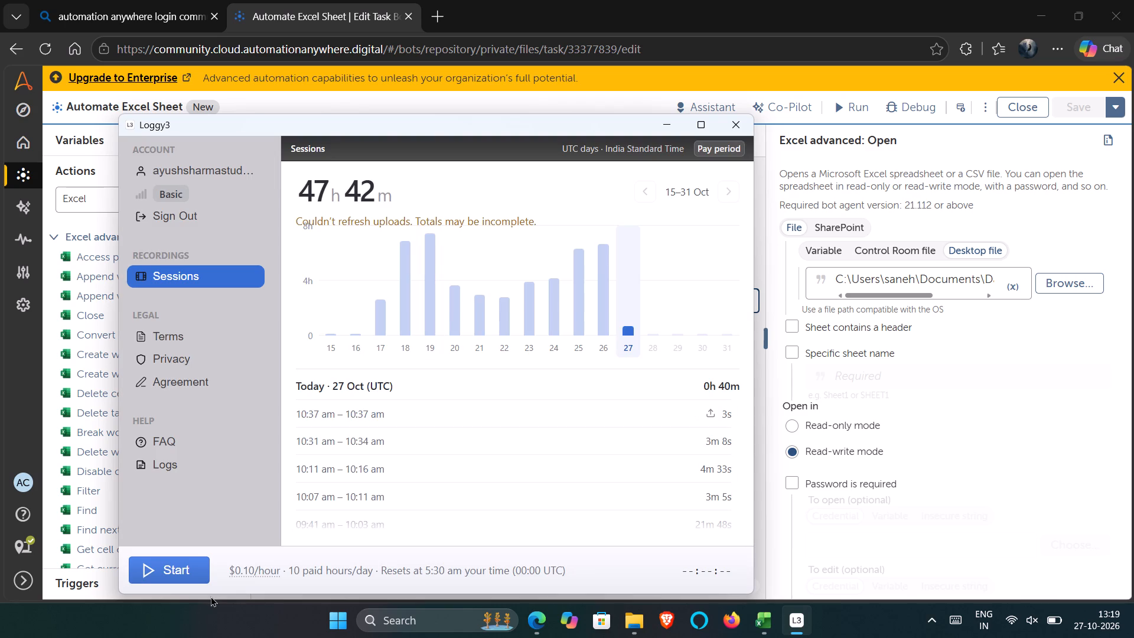
Start a new recording session in Loggy3 and close its window, leaving it running in the background.
click(178, 569)
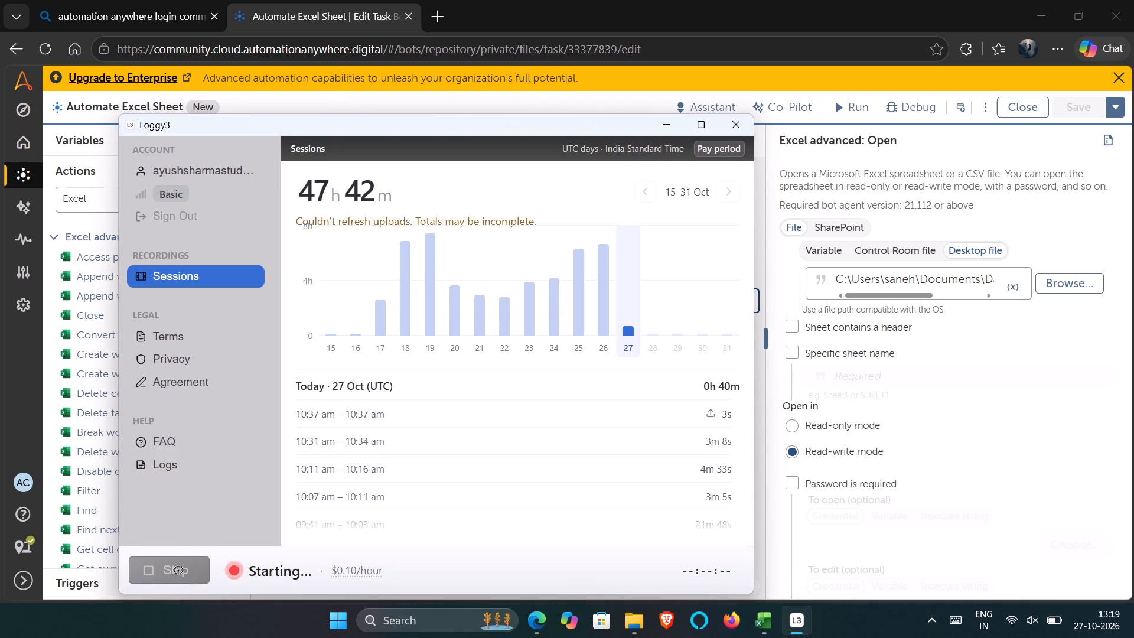
click(738, 125)
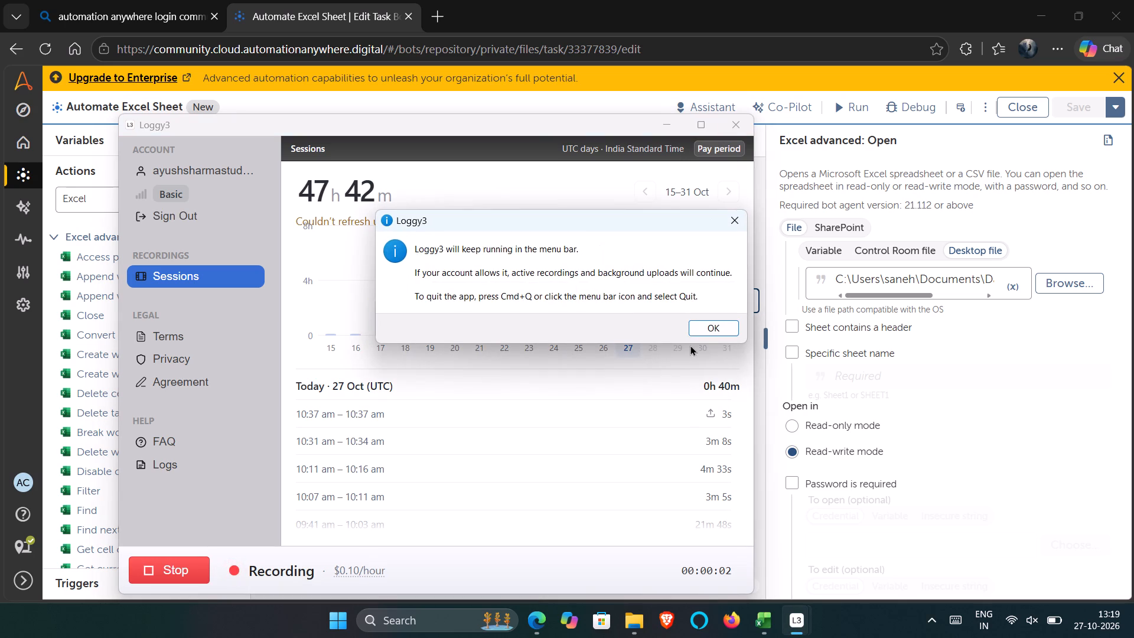
click(706, 330)
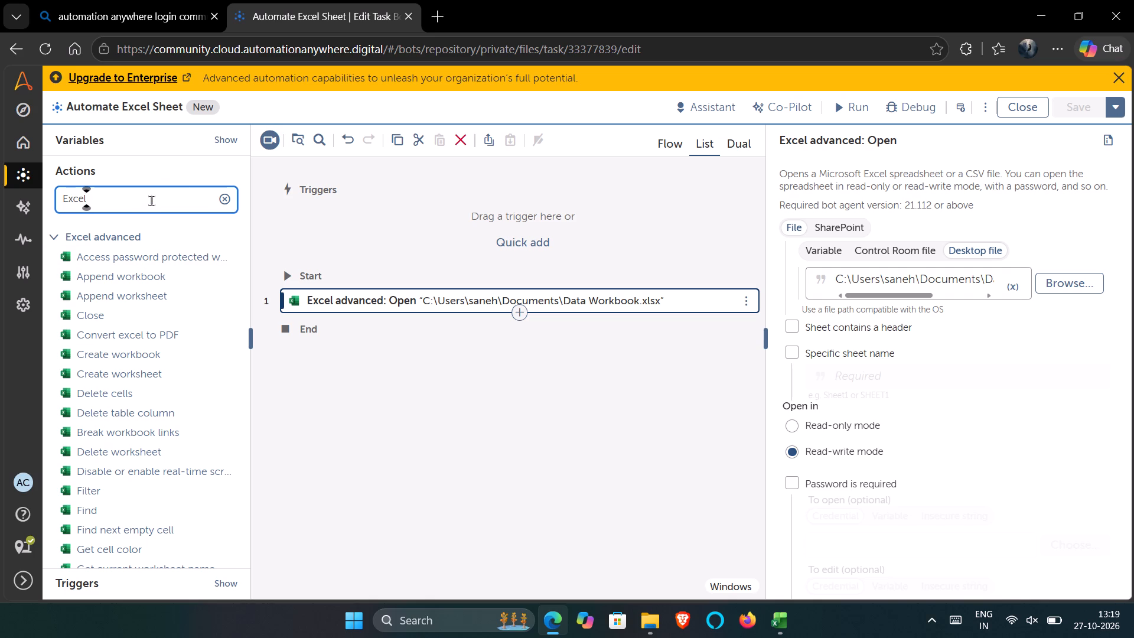
Clear the Excel filter from the actions search and deselect the Excel advanced: Open action in the bot's list.
drag(151, 200, 48, 212)
key(BackSpace)
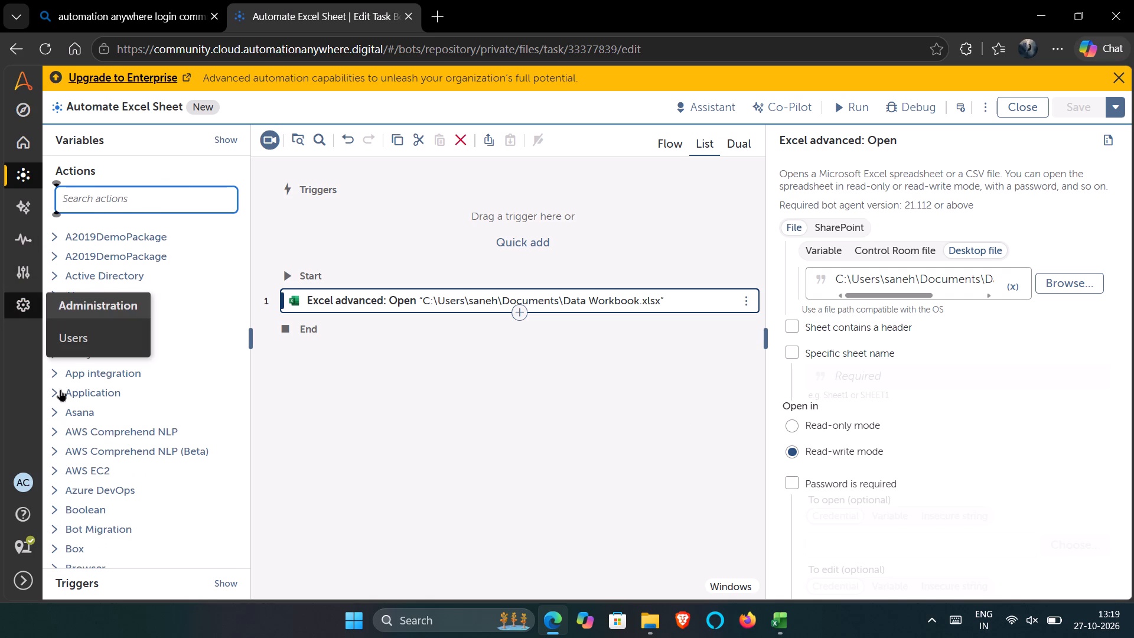
click(342, 430)
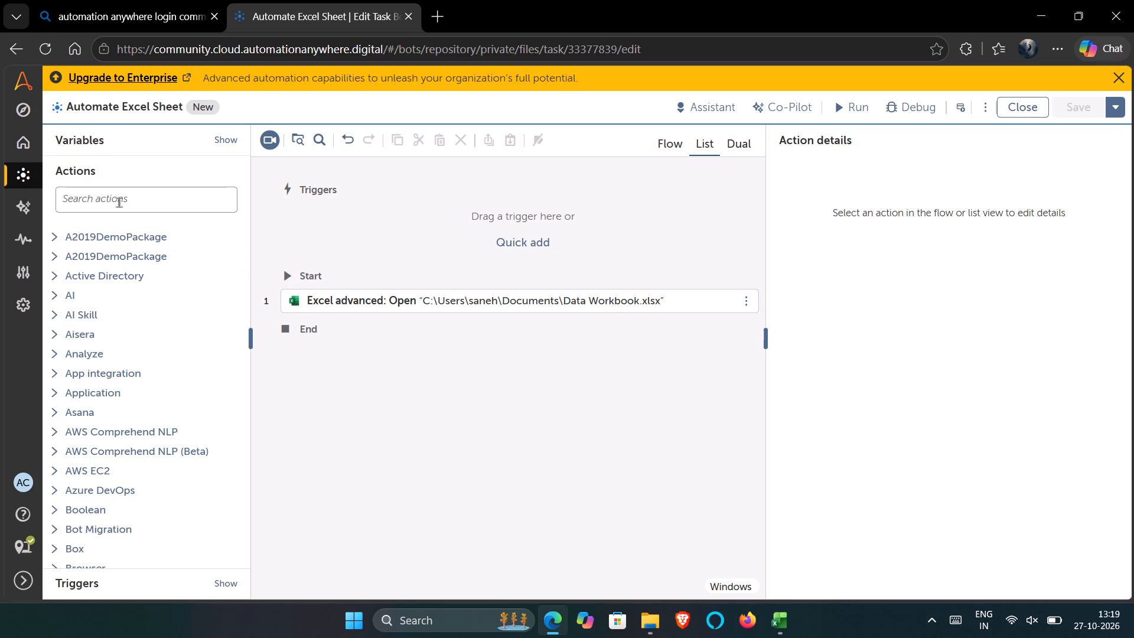
click(119, 202)
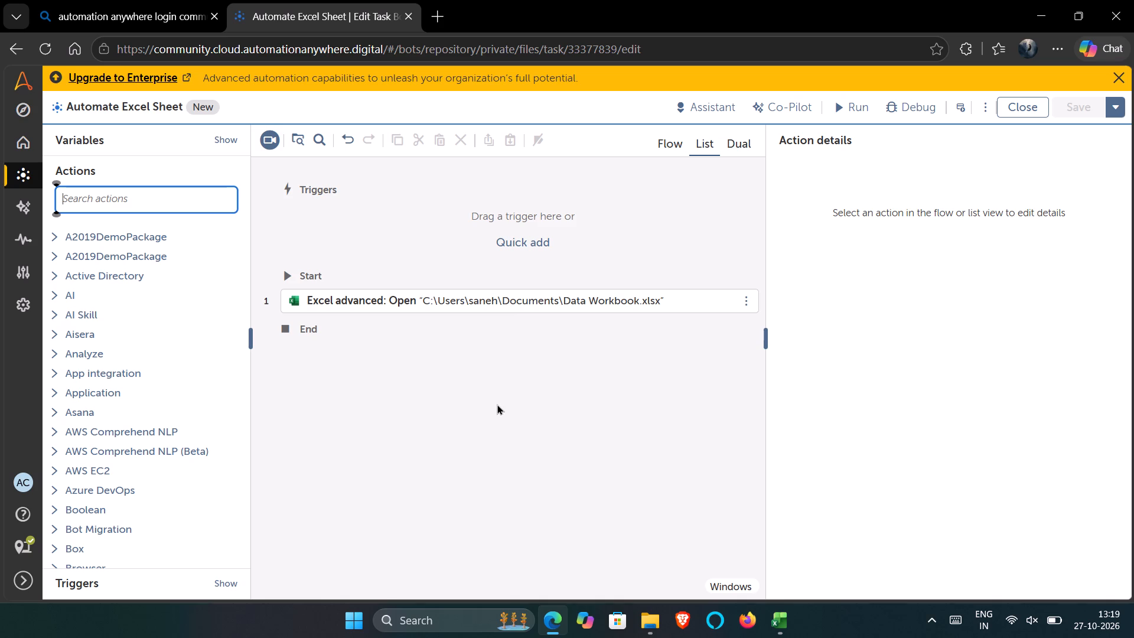
click(497, 404)
click(497, 404)
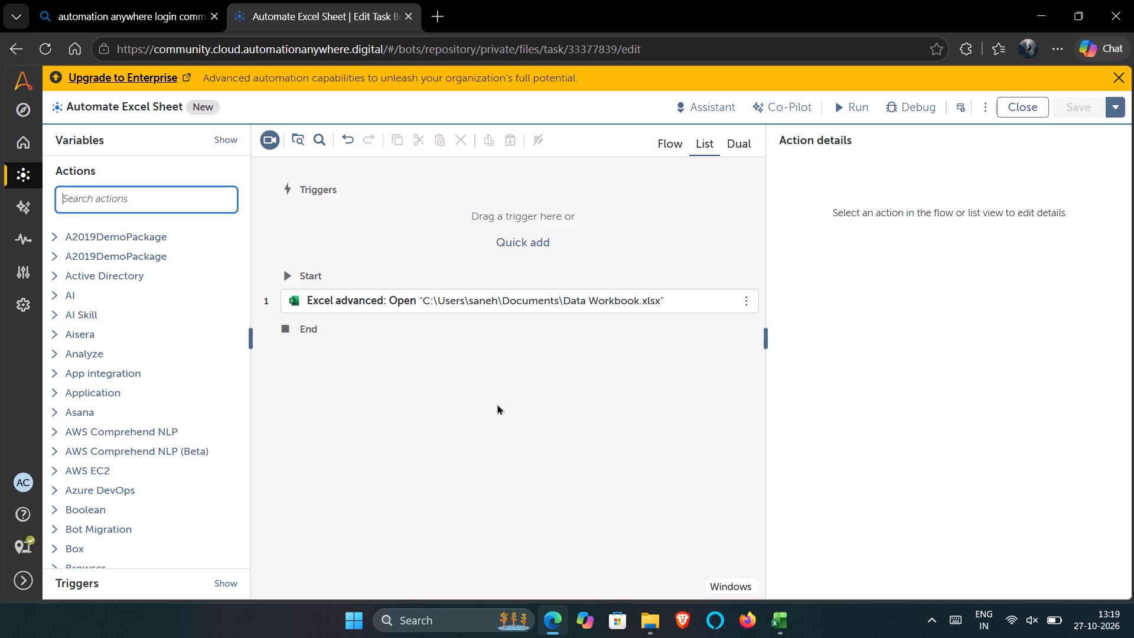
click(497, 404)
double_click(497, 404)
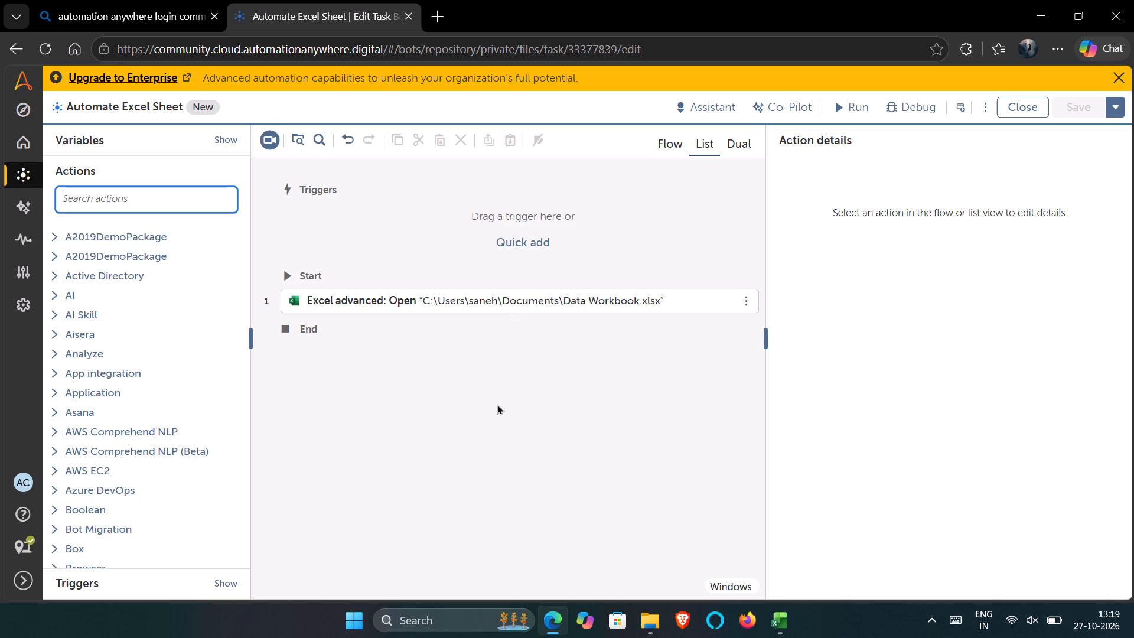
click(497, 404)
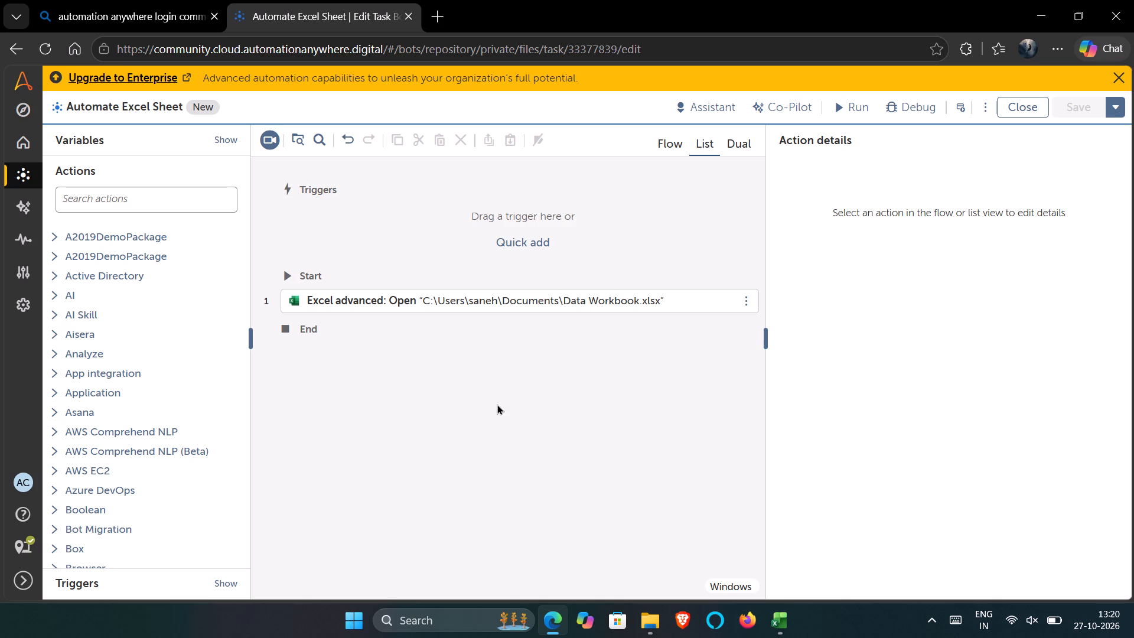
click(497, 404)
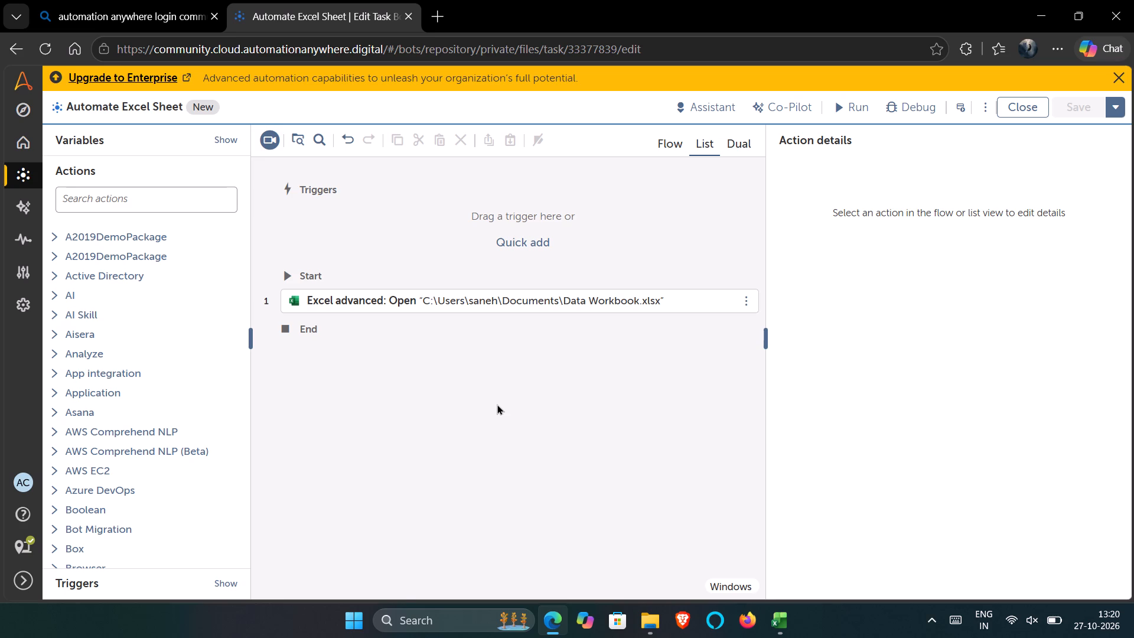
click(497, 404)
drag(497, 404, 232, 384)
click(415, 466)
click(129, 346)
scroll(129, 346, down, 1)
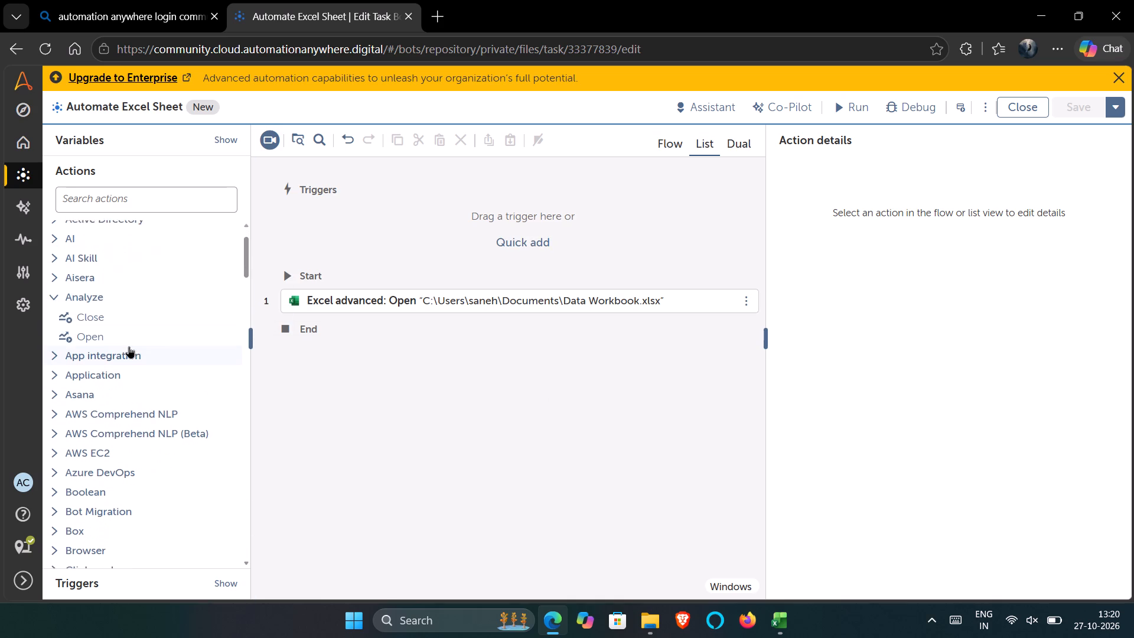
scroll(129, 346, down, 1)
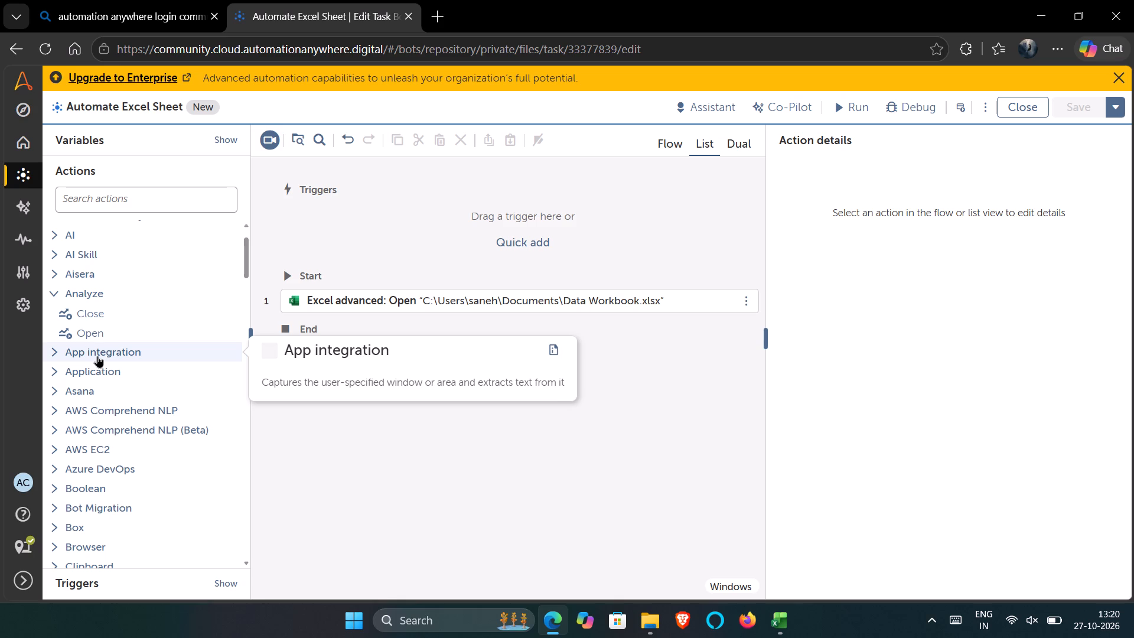
Browse the App integration, Application and Asana packages in the actions list to examine their available actions.
scroll(97, 356, down, 1)
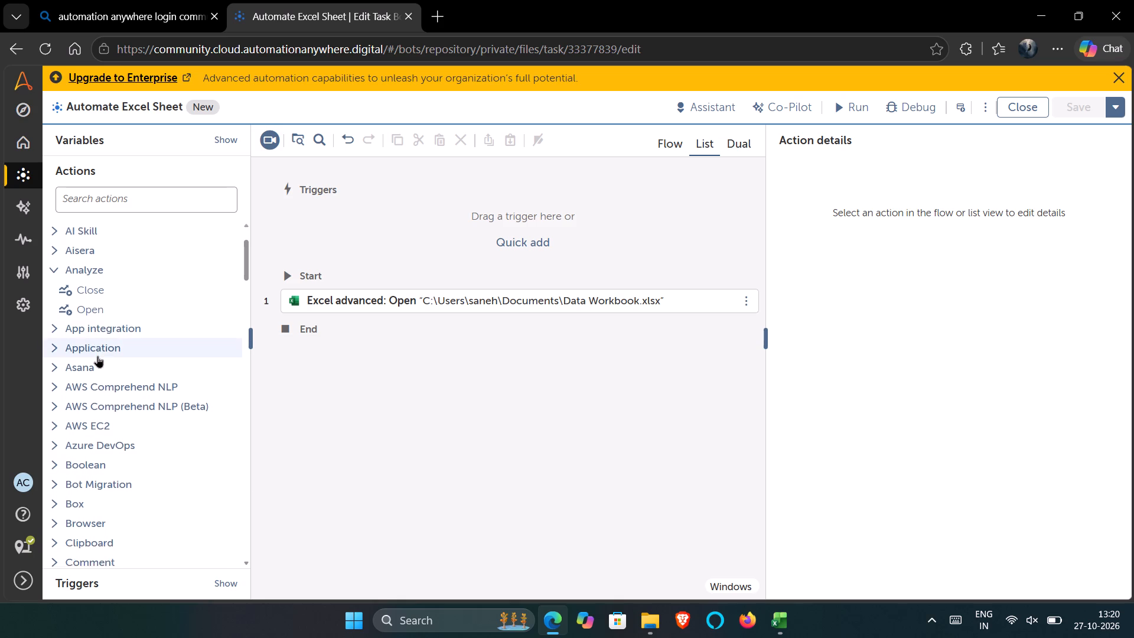
scroll(97, 356, down, 1)
click(107, 319)
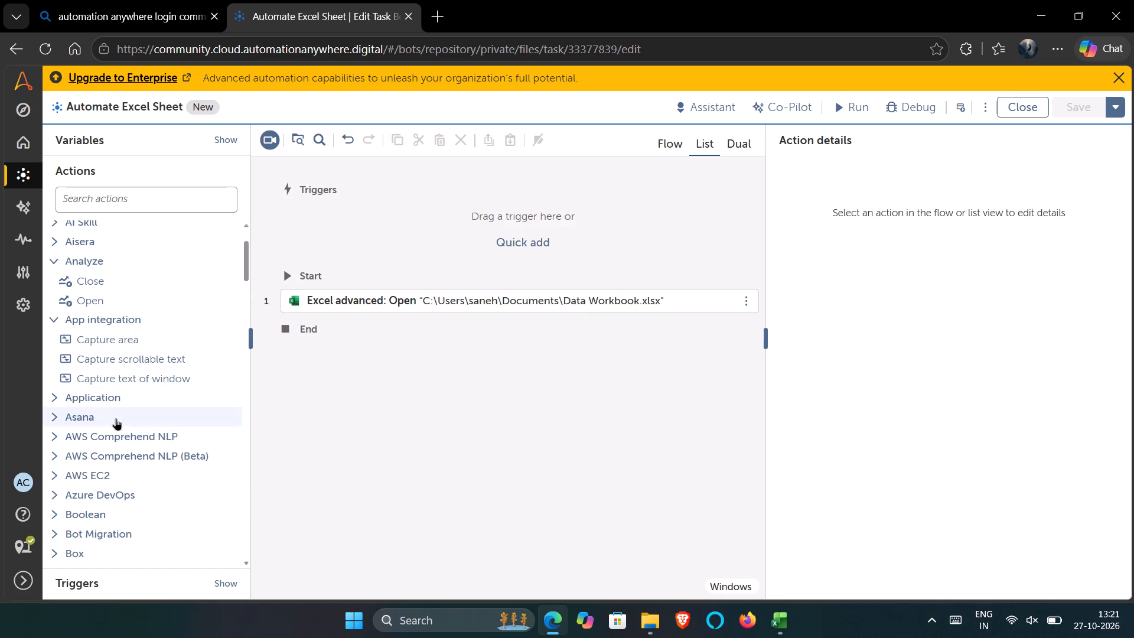
click(91, 400)
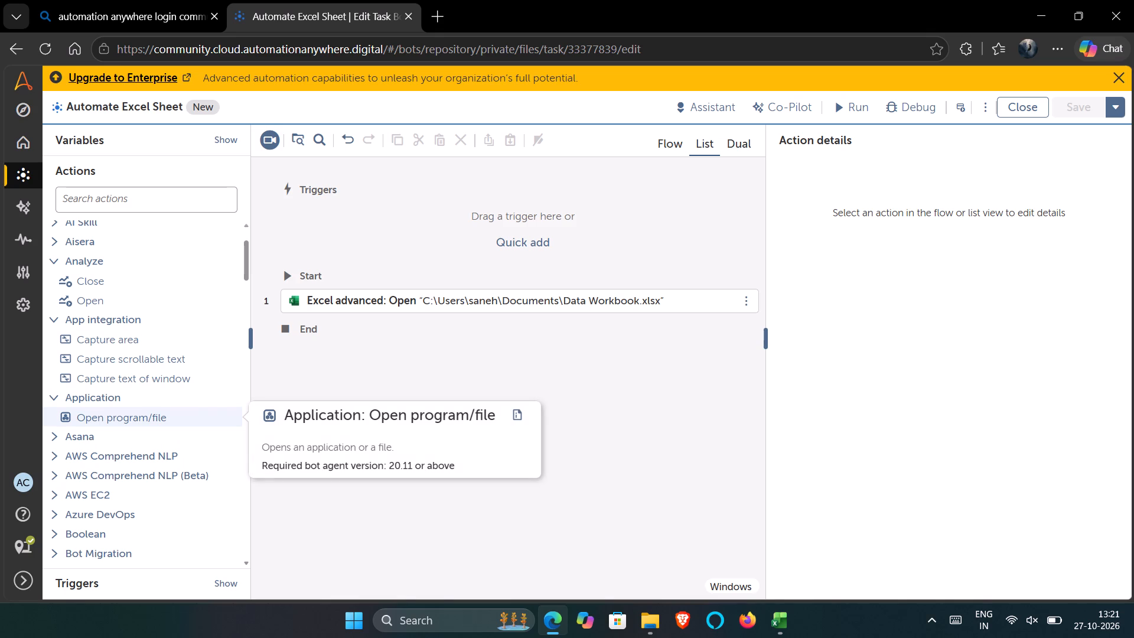
click(100, 437)
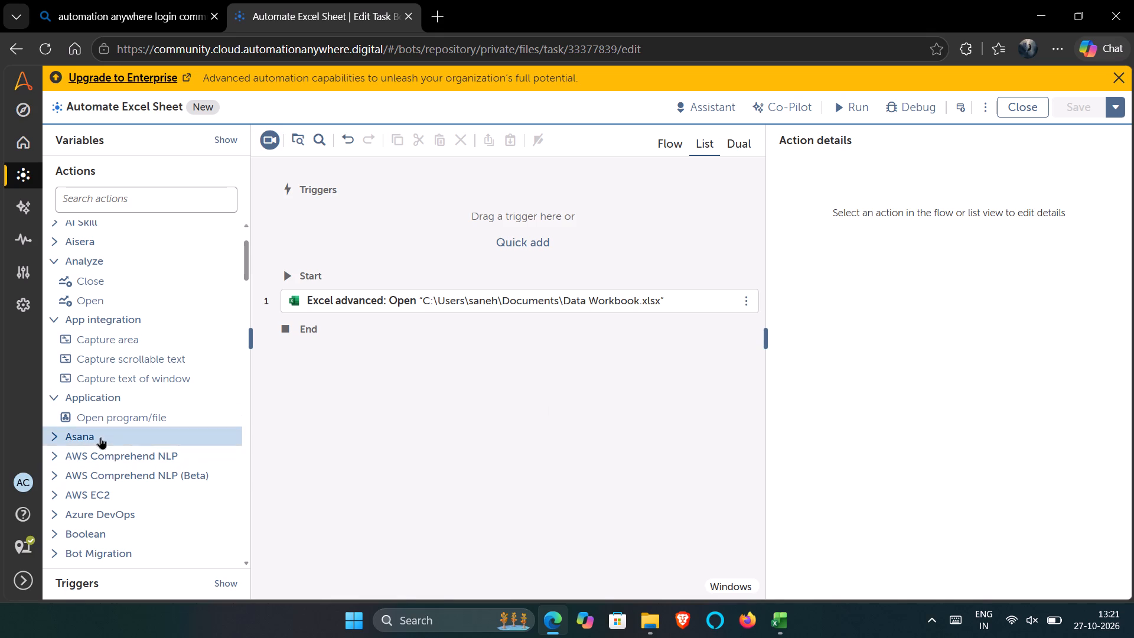
scroll(100, 437, down, 2)
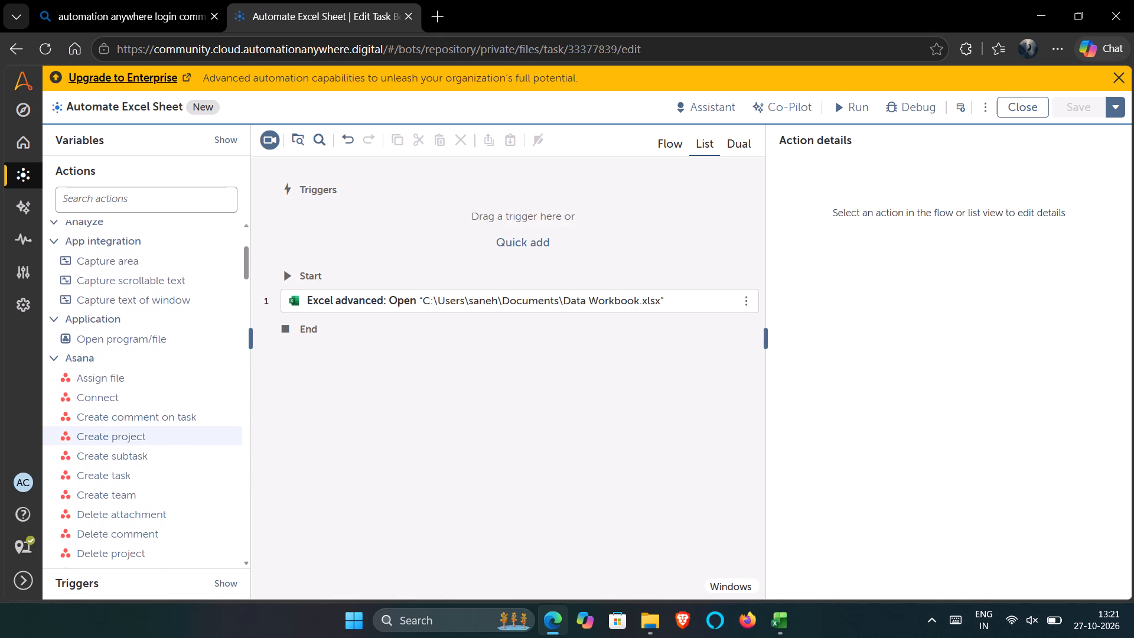
scroll(100, 437, down, 3)
scroll(100, 437, up, 1)
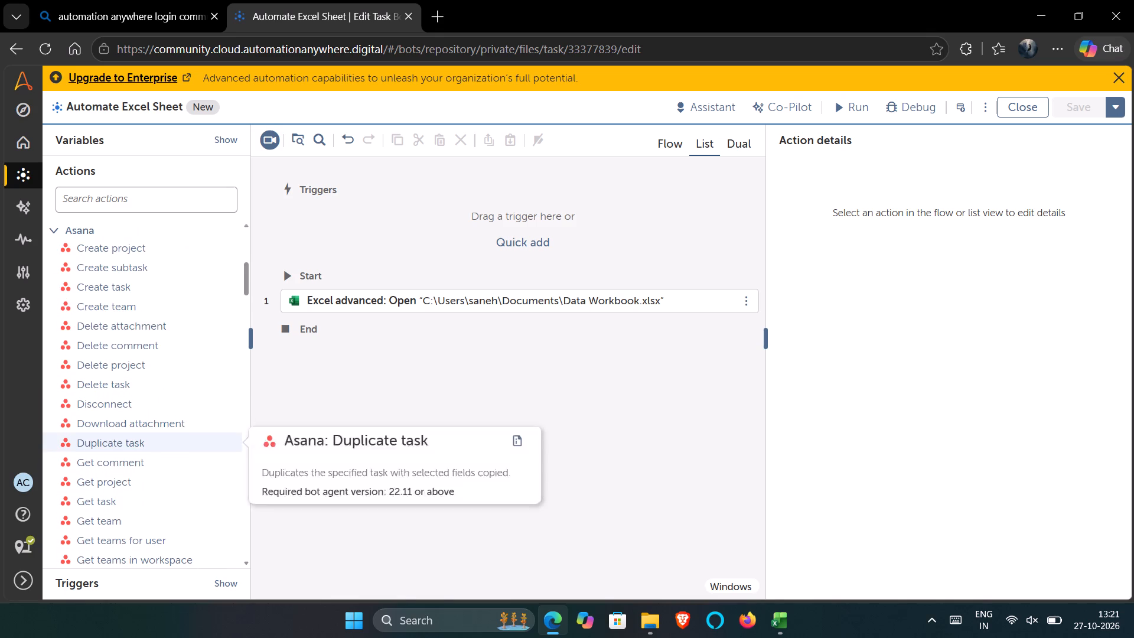
scroll(100, 437, up, 1)
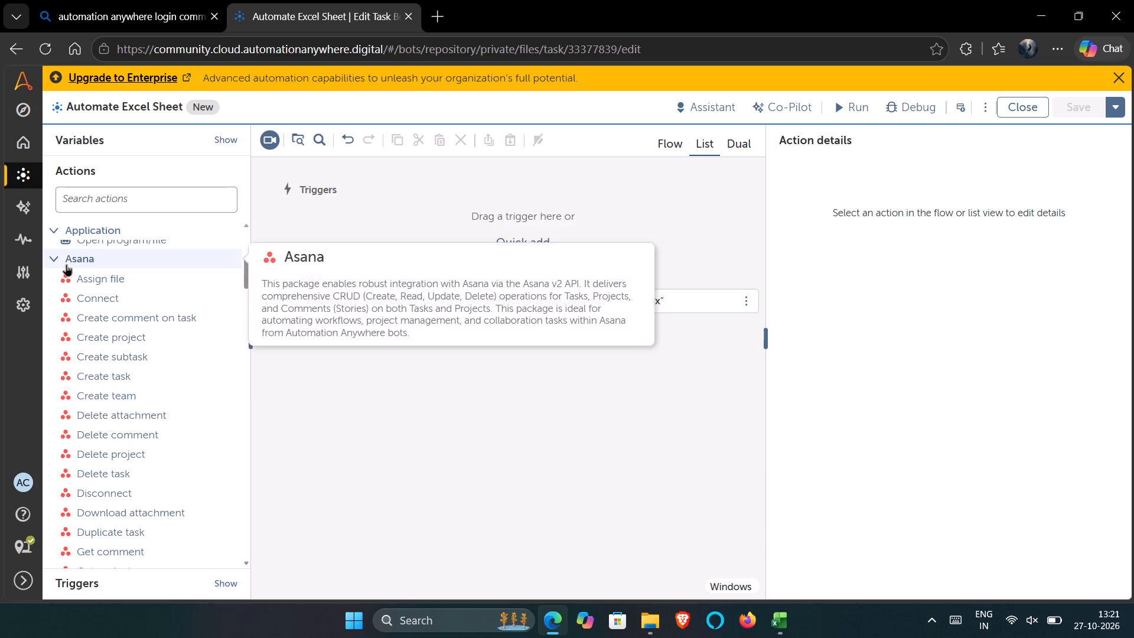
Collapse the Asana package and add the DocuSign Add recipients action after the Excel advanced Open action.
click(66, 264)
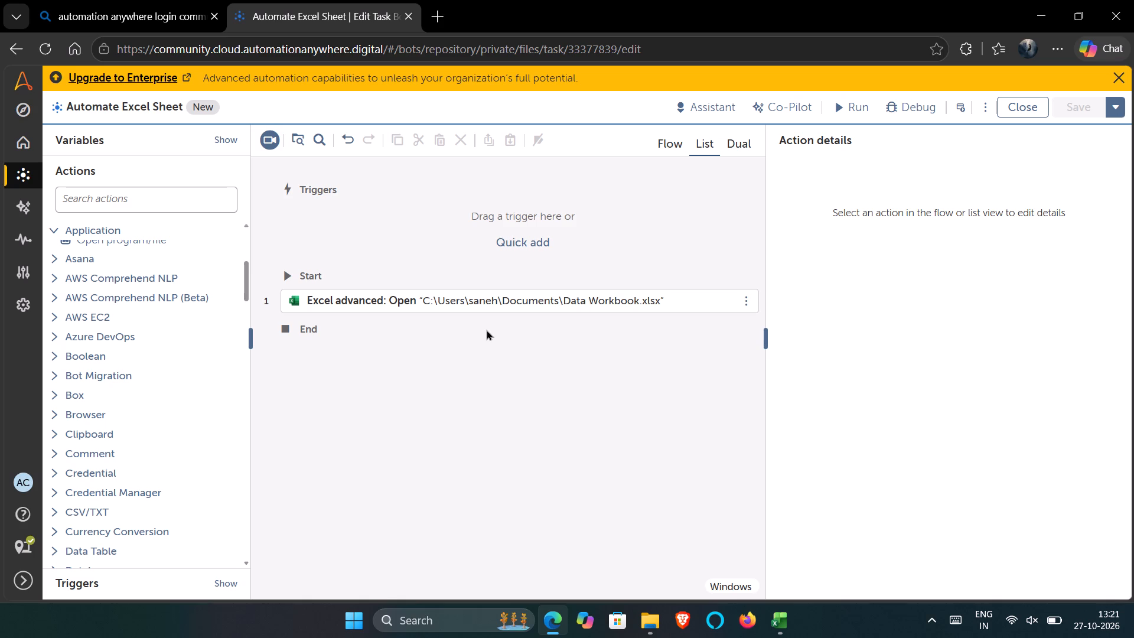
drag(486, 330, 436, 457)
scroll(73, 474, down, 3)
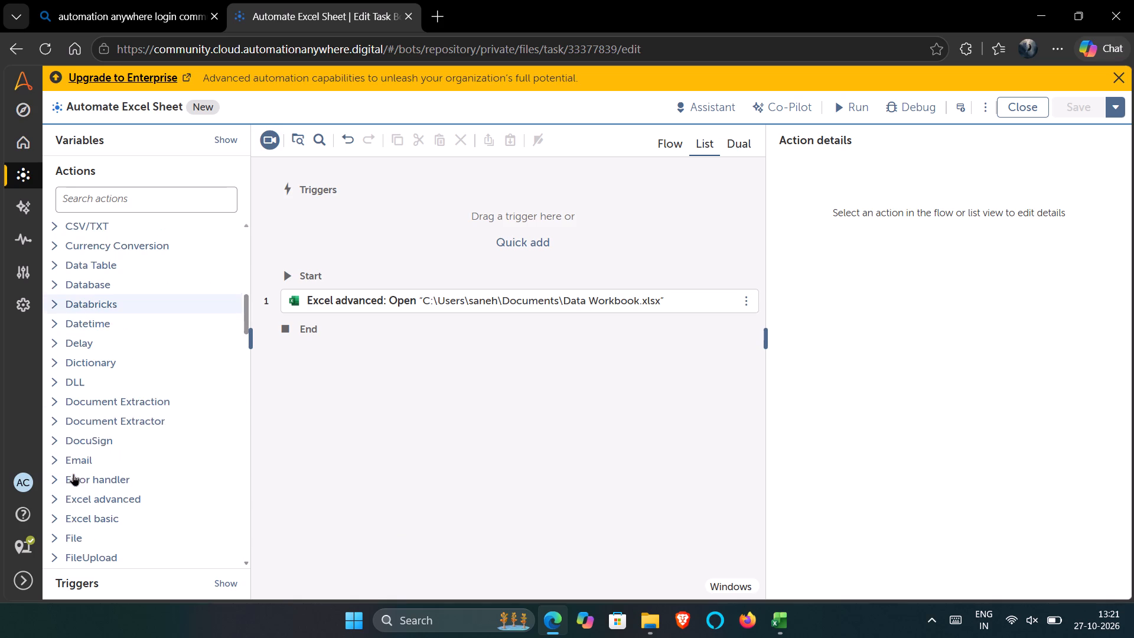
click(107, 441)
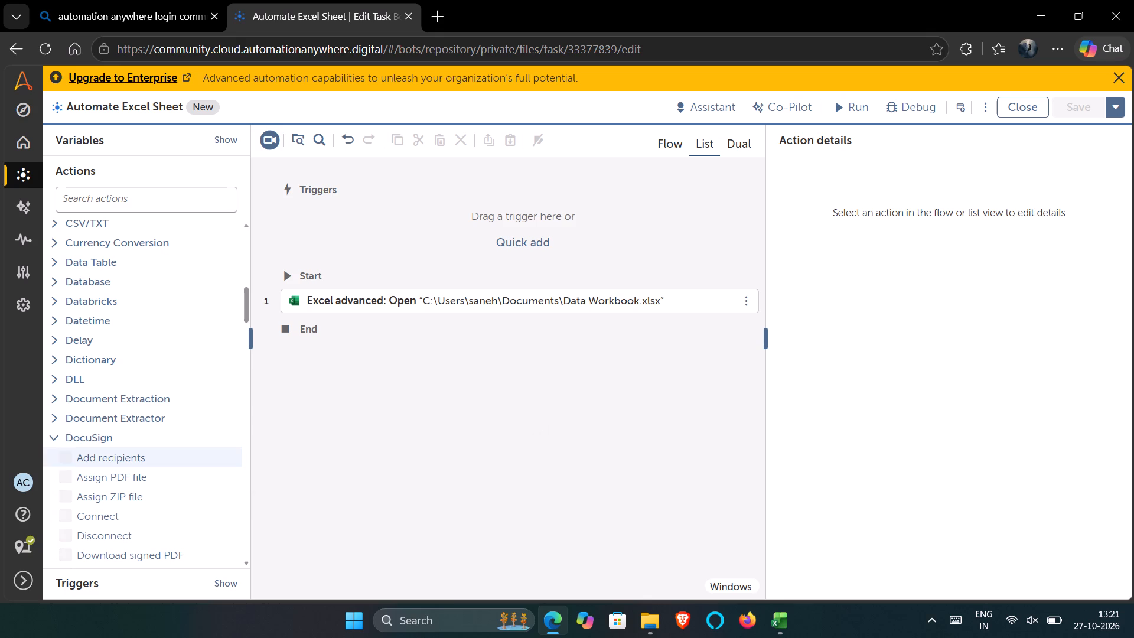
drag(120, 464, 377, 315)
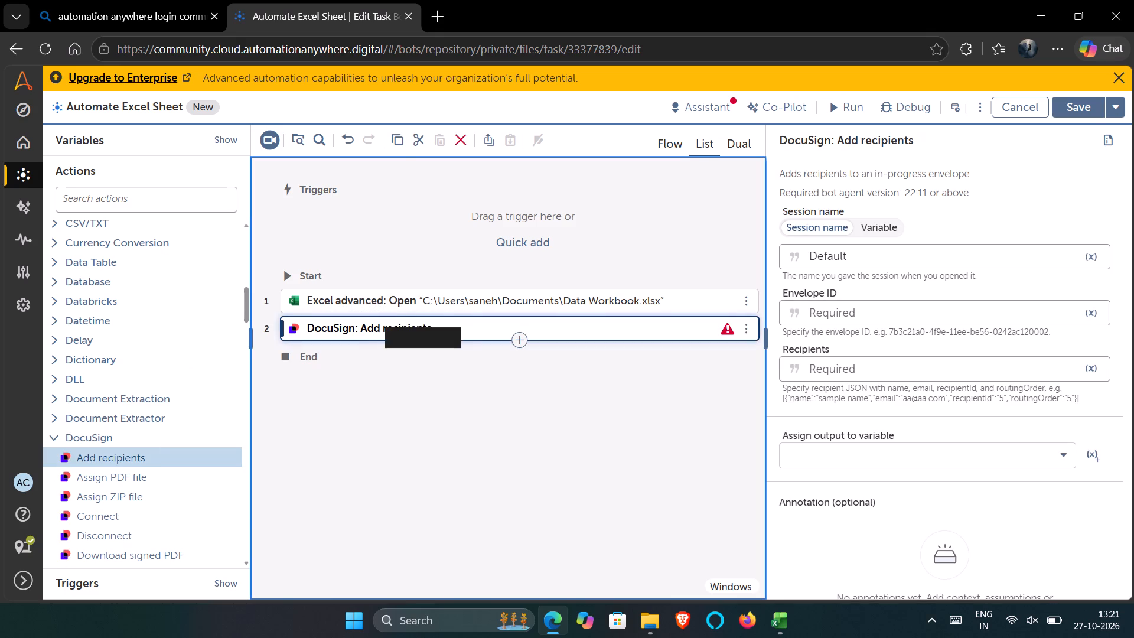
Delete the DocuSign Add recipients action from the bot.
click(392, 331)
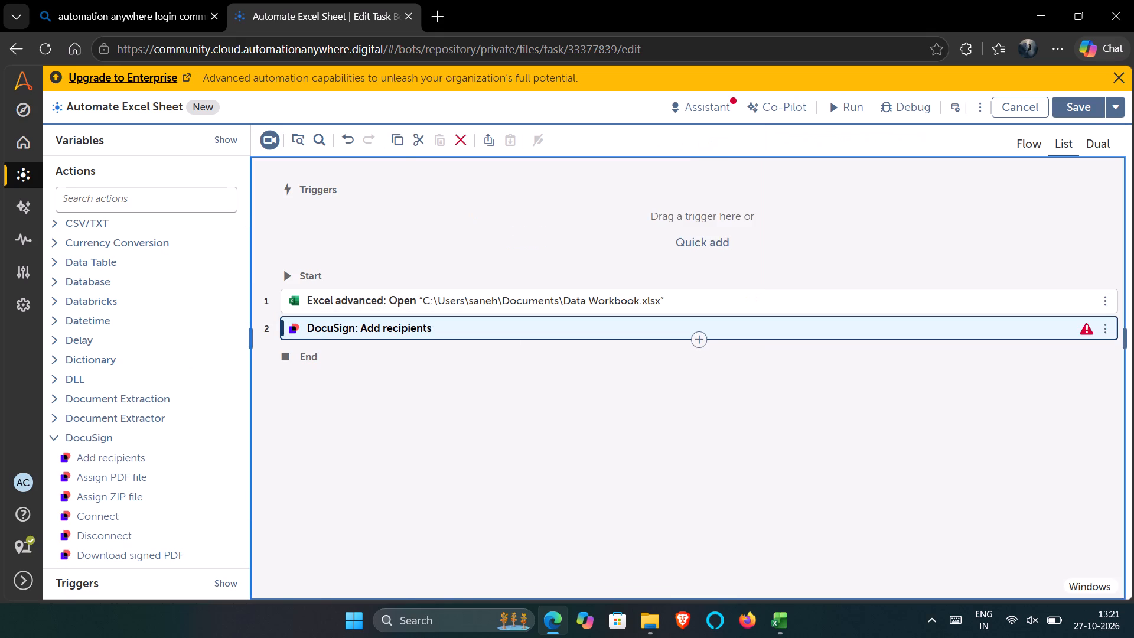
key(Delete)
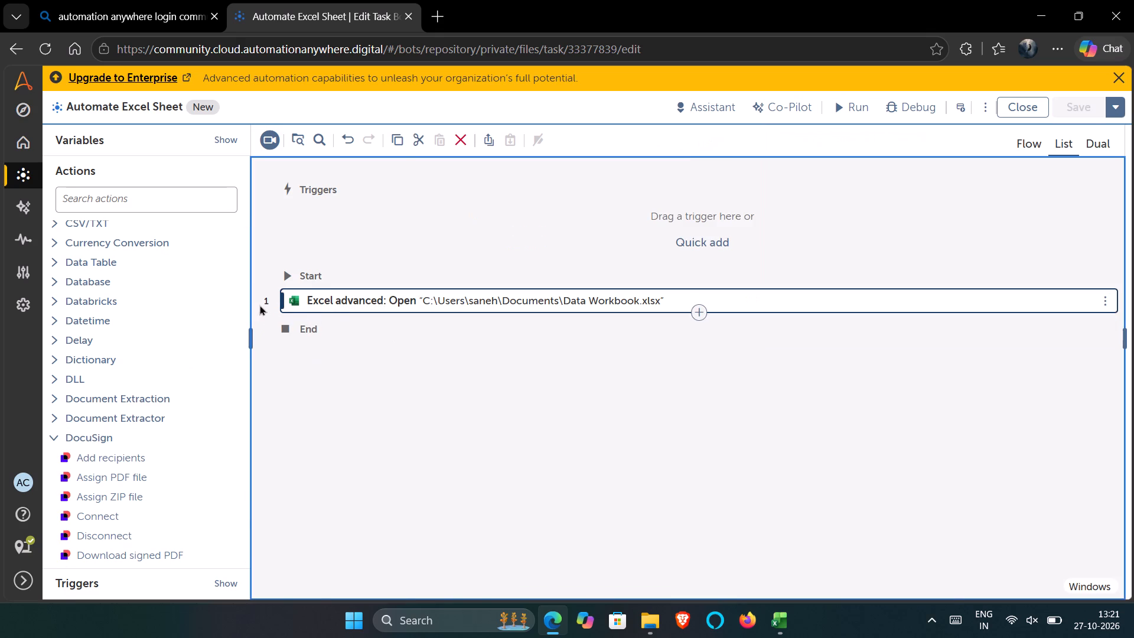
Search the available actions for "excel get work".
click(140, 197)
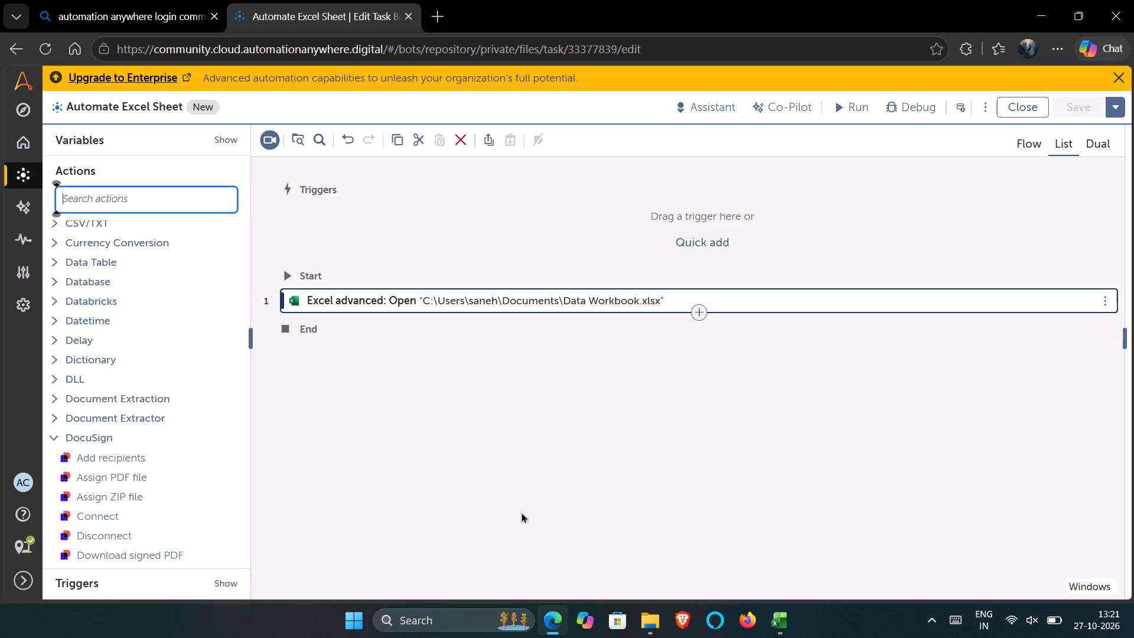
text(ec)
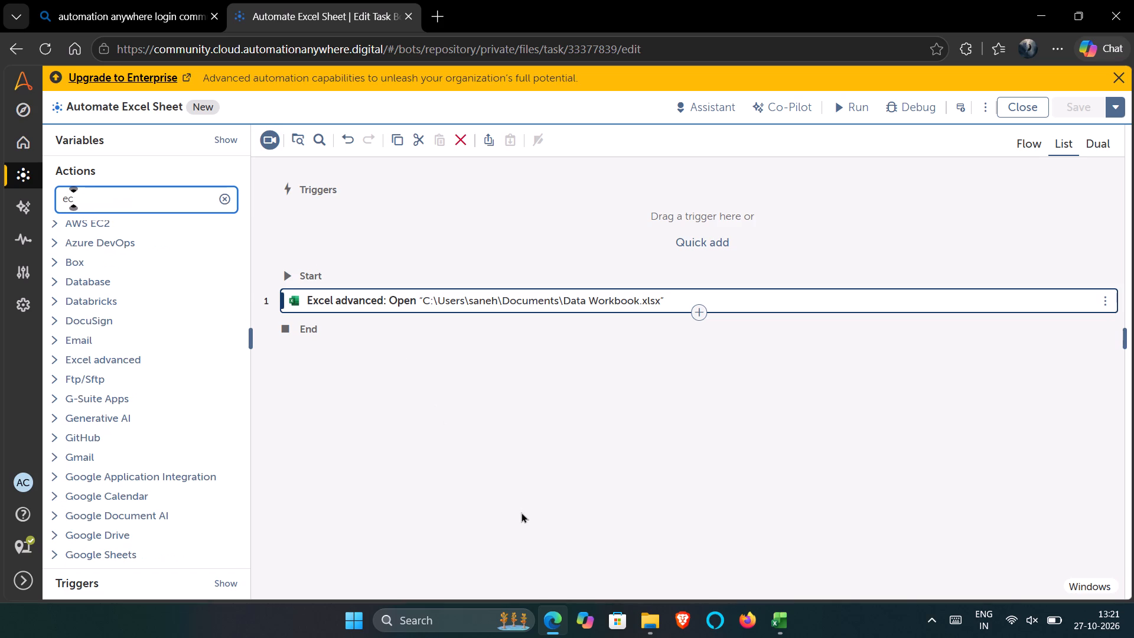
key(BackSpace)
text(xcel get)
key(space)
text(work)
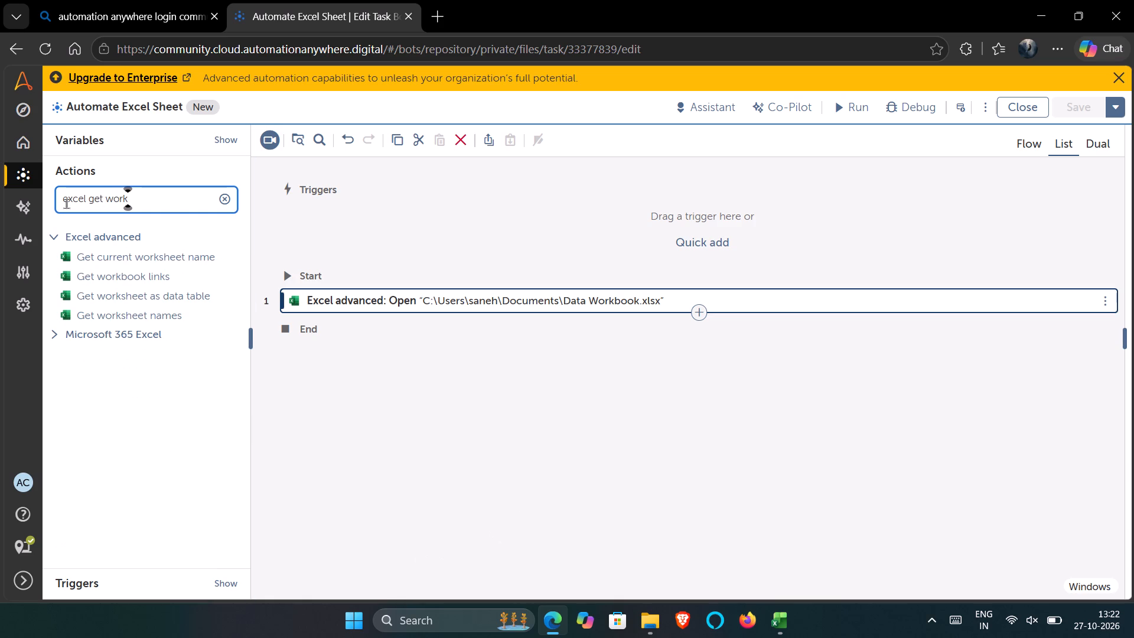
Add the Excel advanced Get worksheet as data table action to the flow directly after the Open action.
click(180, 305)
drag(166, 301, 413, 304)
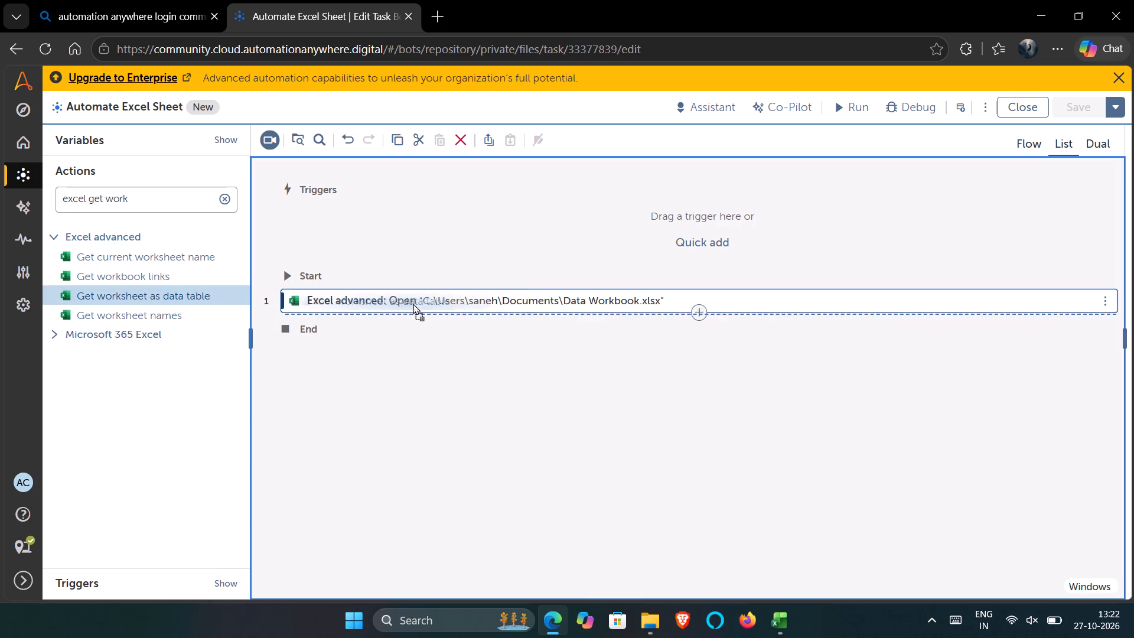
drag(413, 304, 468, 318)
click(617, 330)
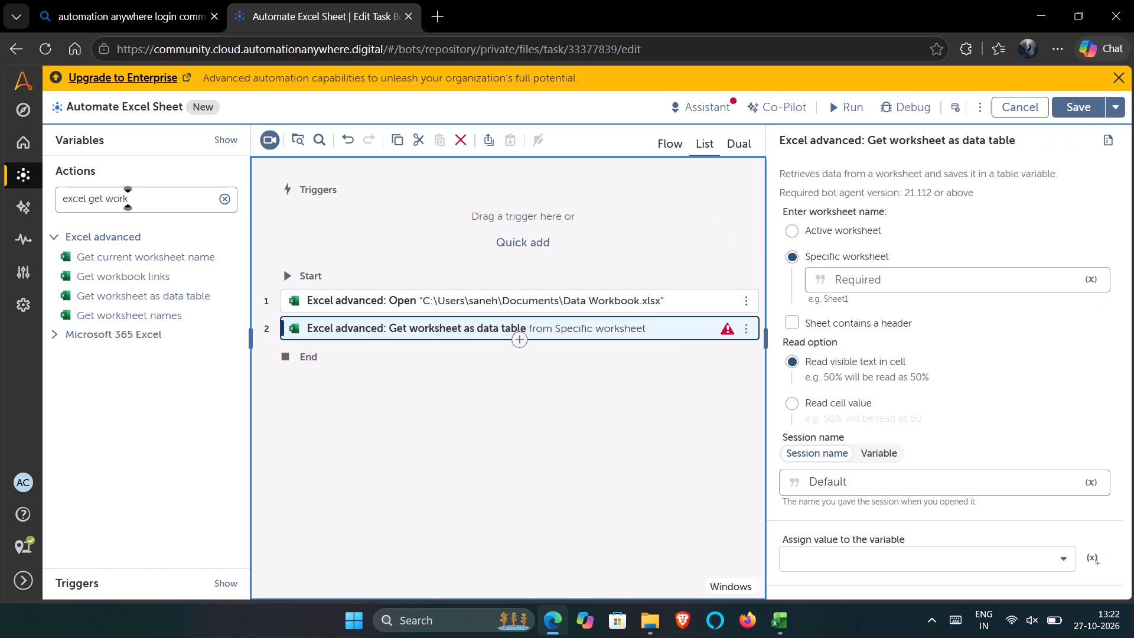
Set the specific worksheet of the Get worksheet as data table action to Sheet1.
click(888, 281)
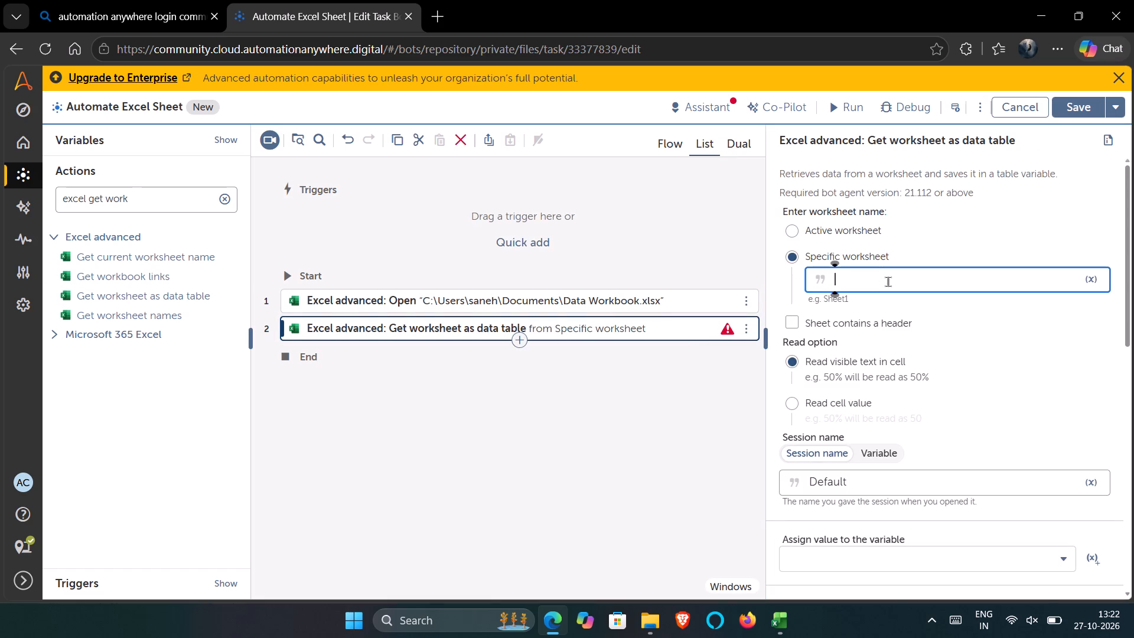
key(shift+s)
key(h)
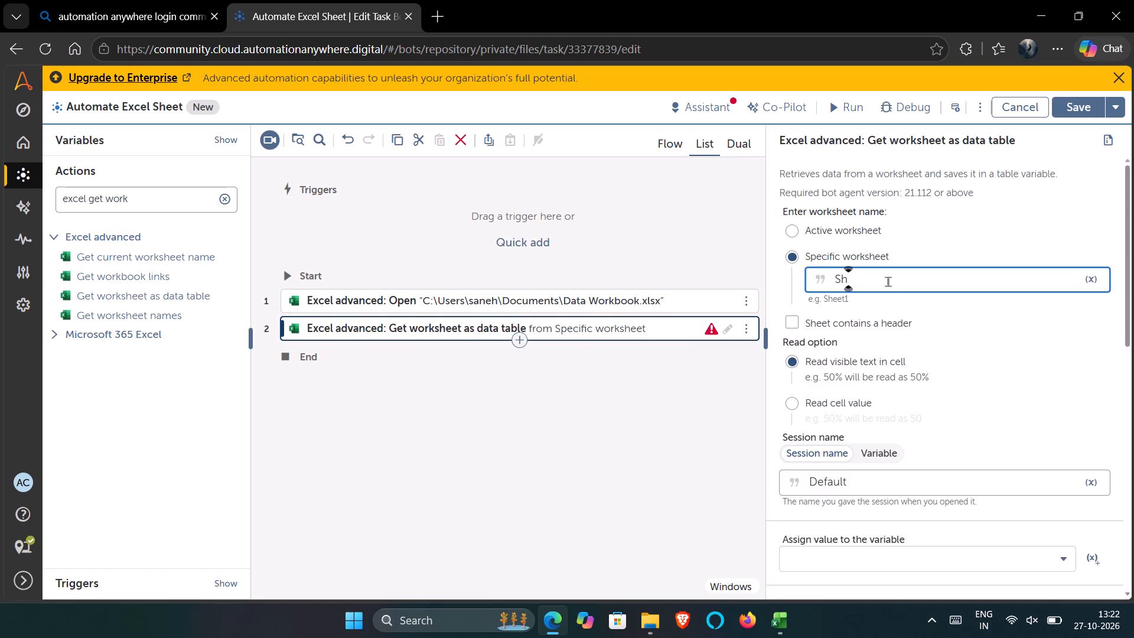
text(eet)
key(1)
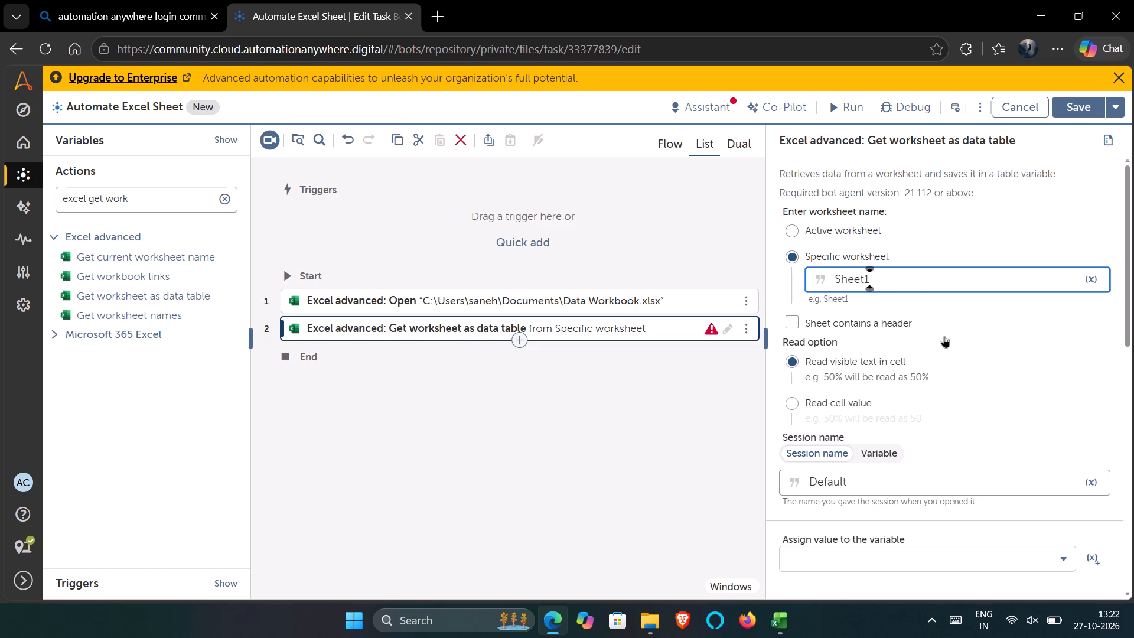
Create a table variable named Data and assign the Get worksheet as data table output to it.
scroll(944, 336, down, 2)
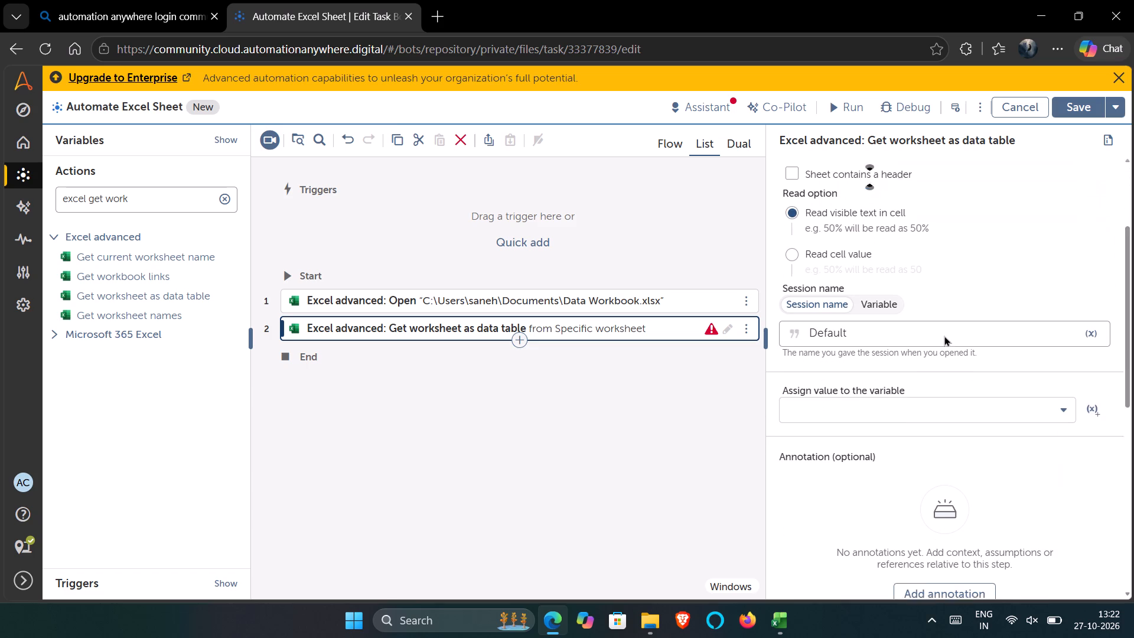
scroll(944, 336, down, 2)
click(1006, 401)
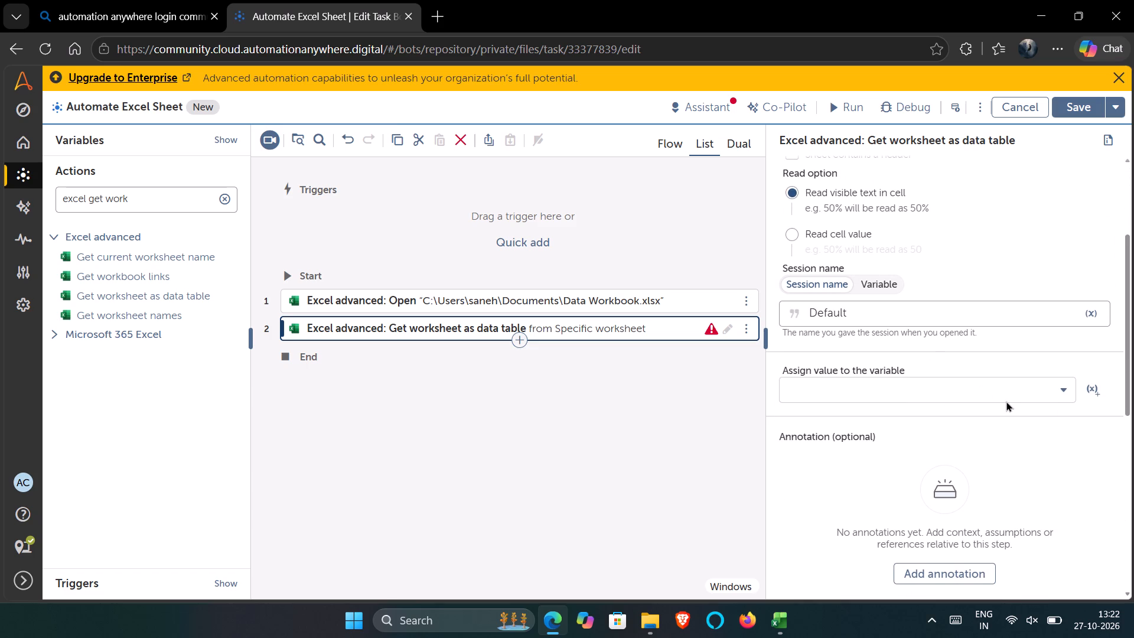
click(1096, 382)
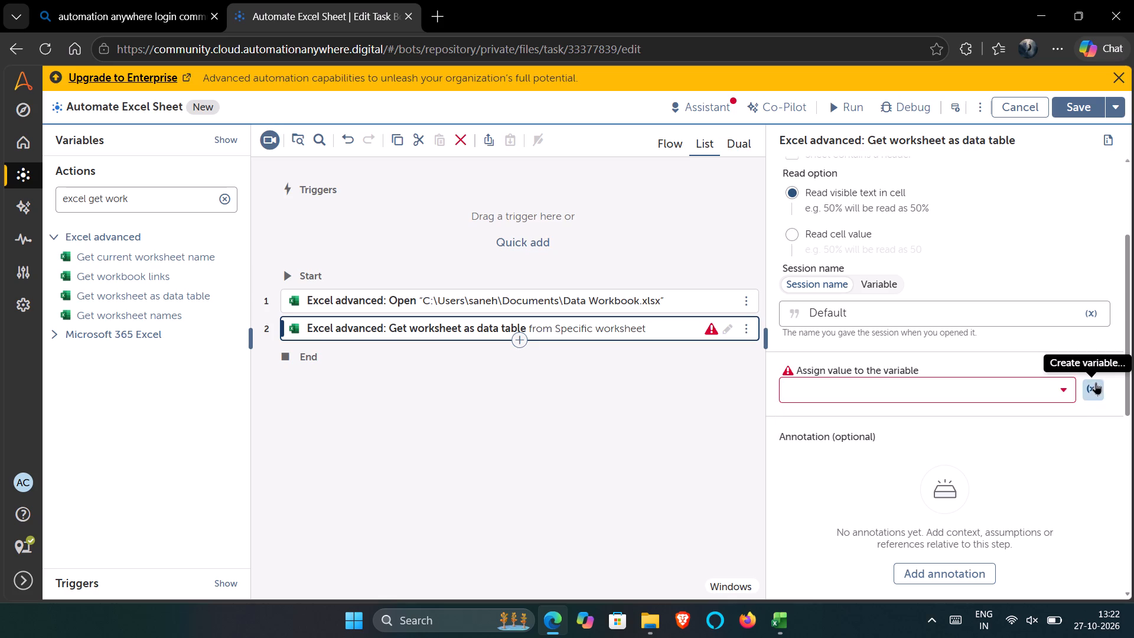
drag(1096, 382, 607, 313)
click(360, 425)
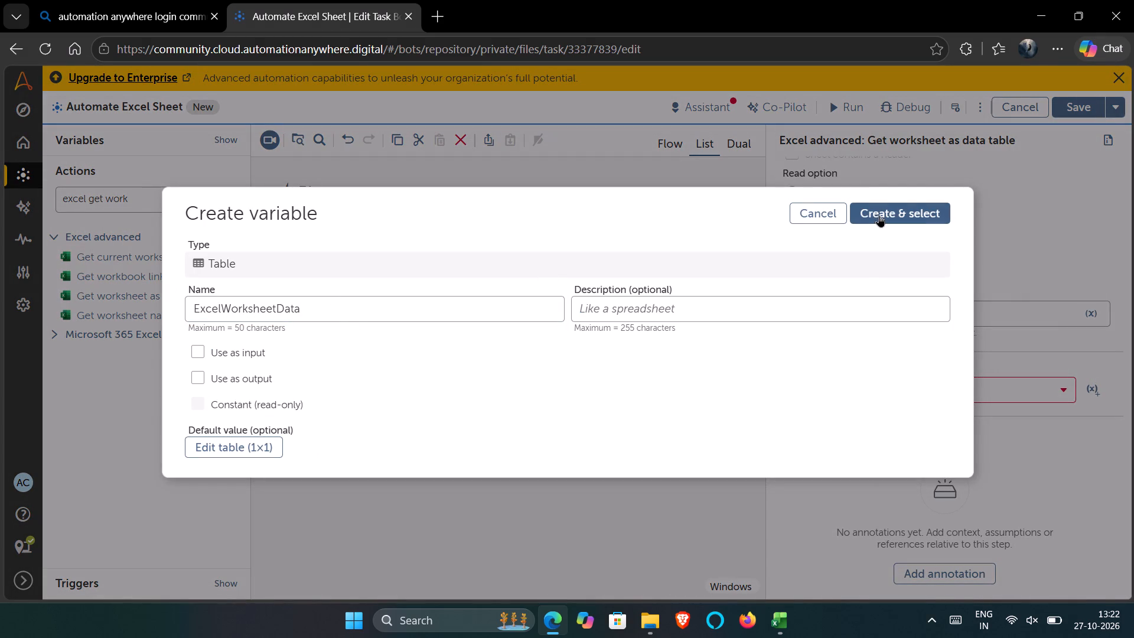
drag(454, 317, 106, 314)
key(BackSpace)
text(Daa)
key(BackSpace)
text(ta)
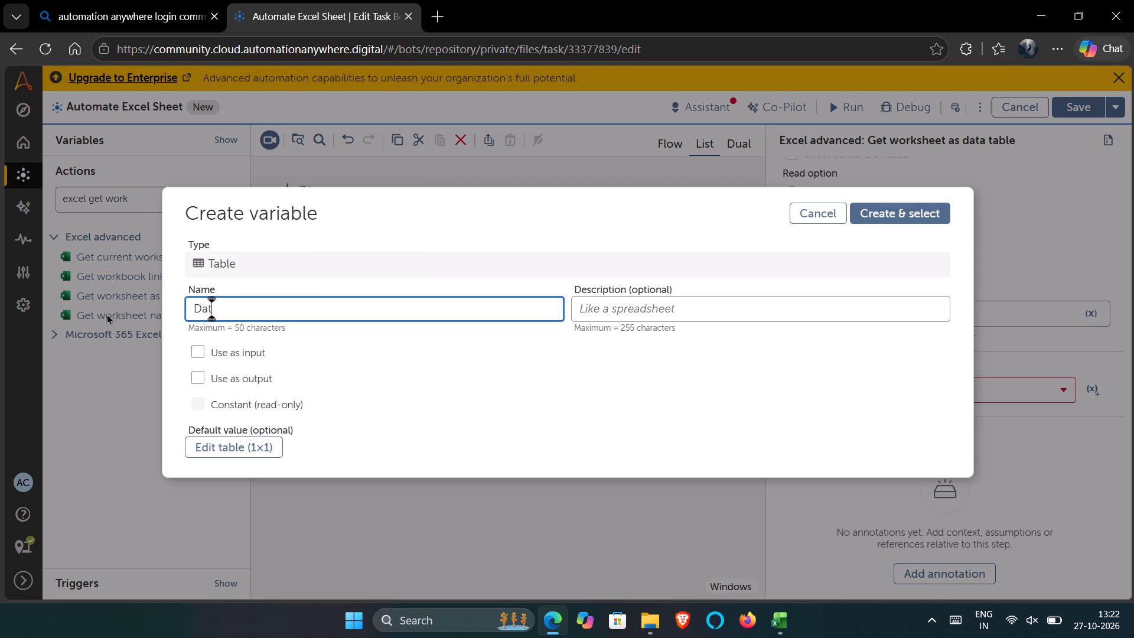
click(908, 204)
Save the task bot with the configured Get worksheet as data table action.
scroll(893, 419, up, 1)
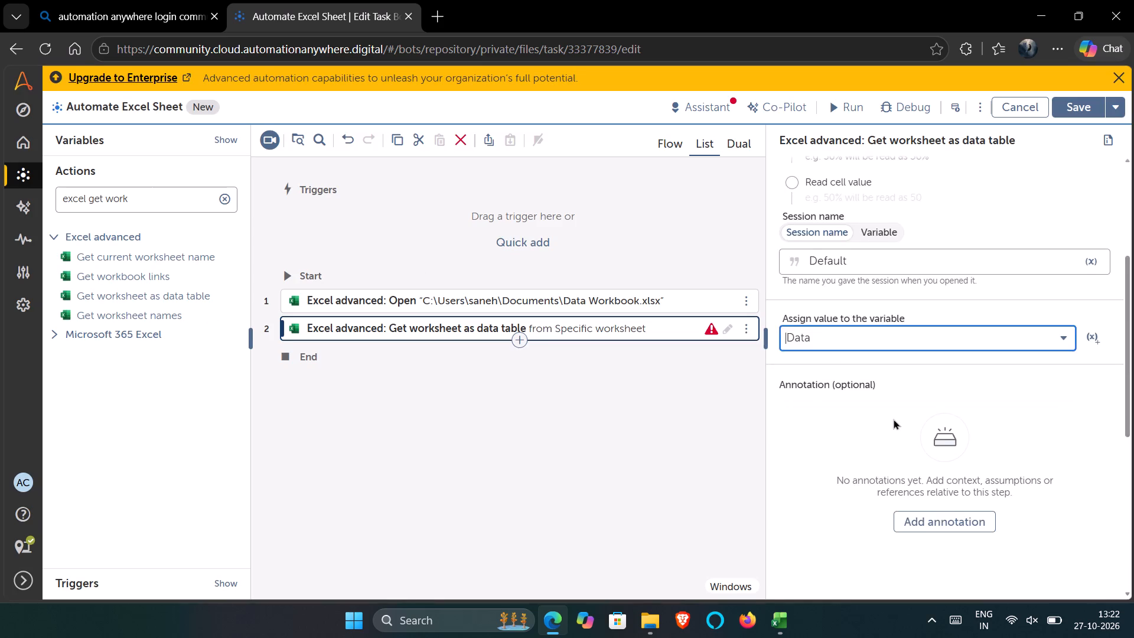
scroll(893, 419, up, 2)
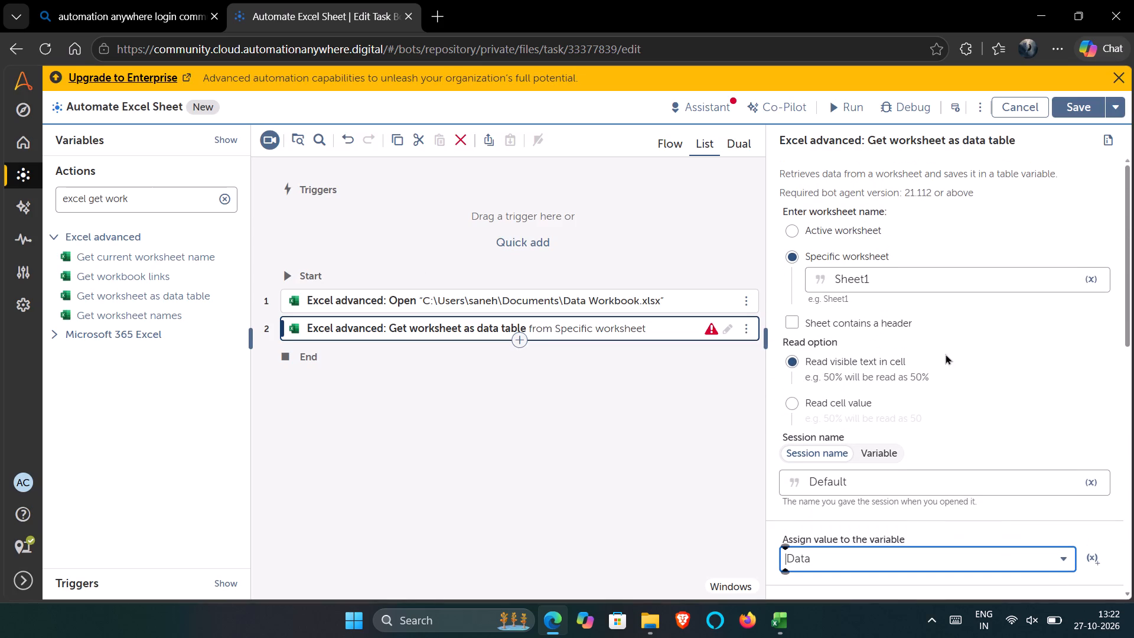
click(1069, 106)
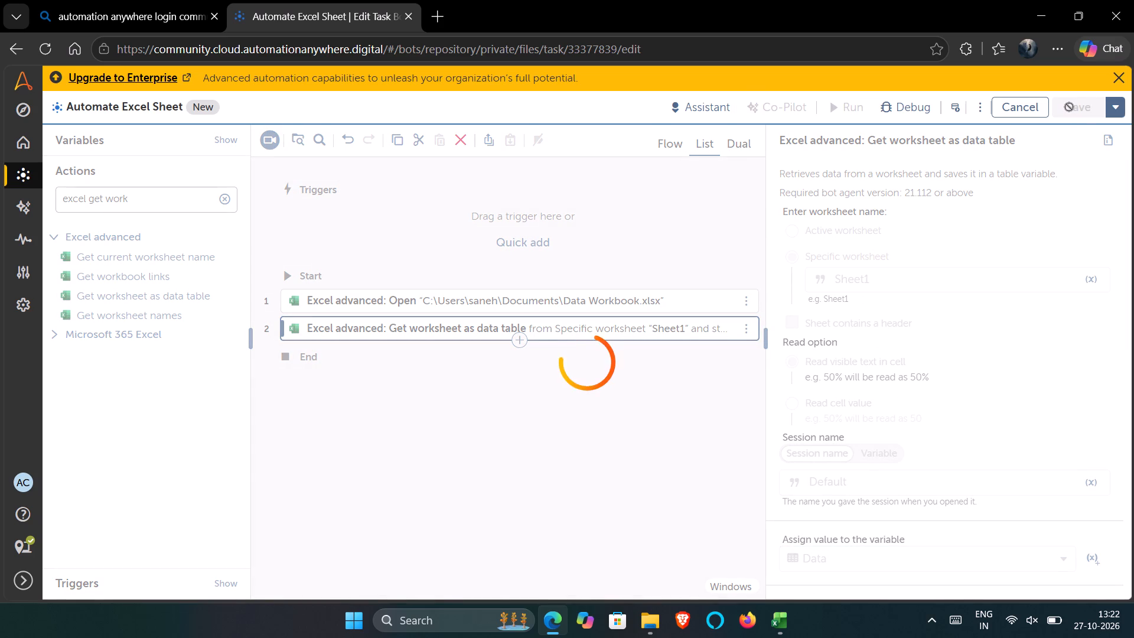
Search the actions for loop and add a Loop action after the Get worksheet as data table action.
click(130, 183)
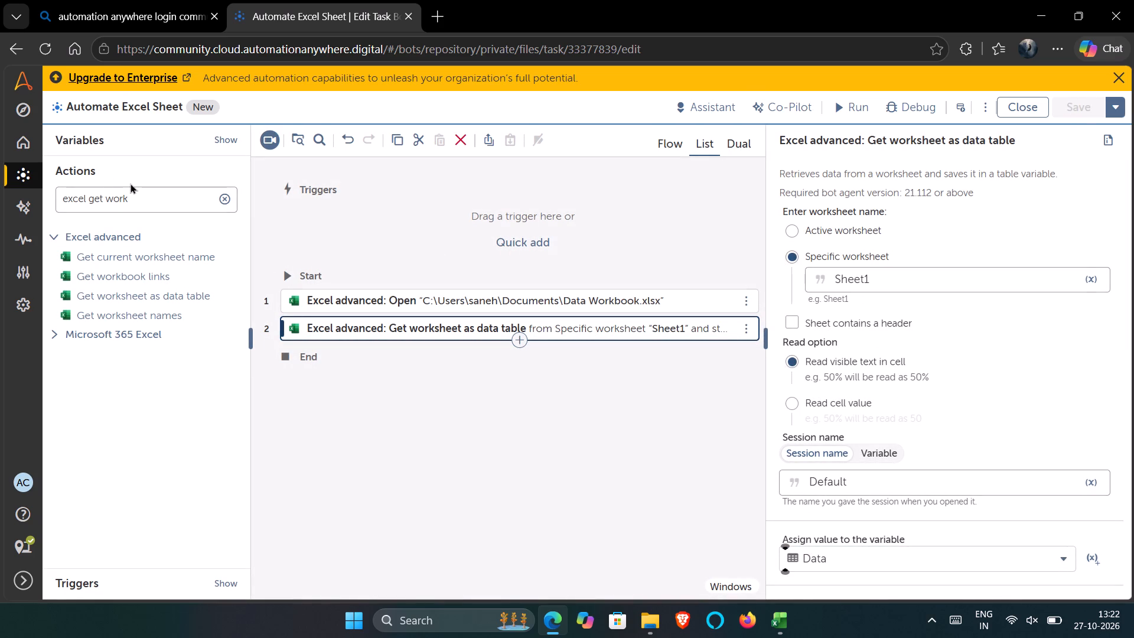
click(134, 187)
key(BackSpace)
key(BackSpace)
key(BackSpace)
key(BackSpace)
key(BackSpace)
key(BackSpace)
key(BackSpace)
key(BackSpace)
key(BackSpace)
key(BackSpace)
key(BackSpace)
key(BackSpace)
key(BackSpace)
key(BackSpace)
key(BackSpace)
key(BackSpace)
key(BackSpace)
key(BackSpace)
key(BackSpace)
key(BackSpace)
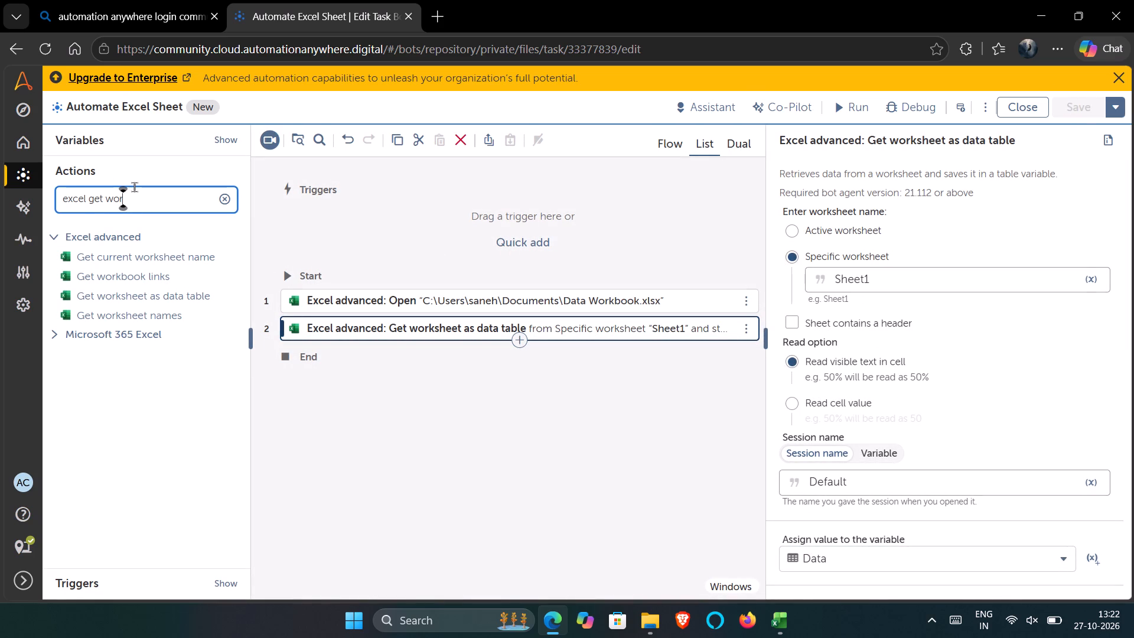
text(loop)
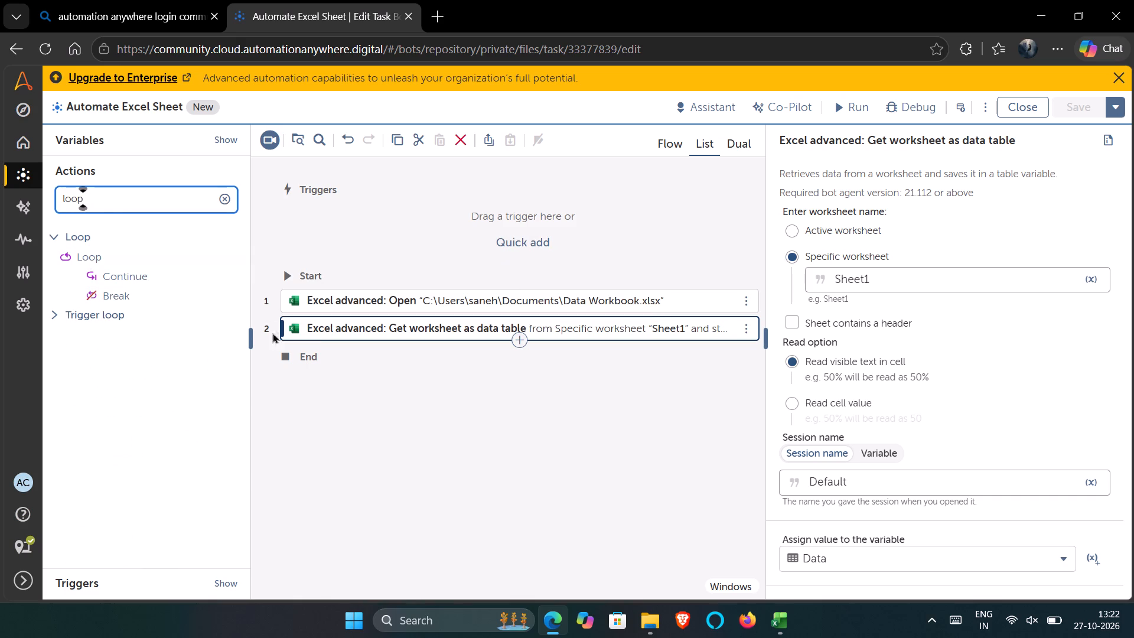
drag(137, 251, 190, 251)
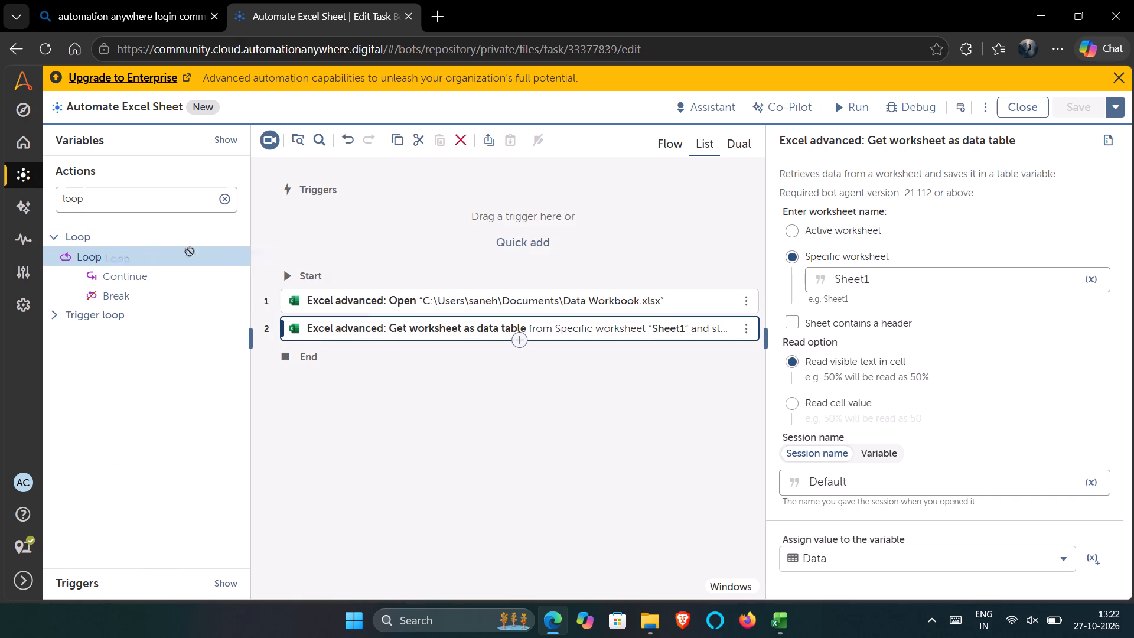
drag(190, 251, 383, 336)
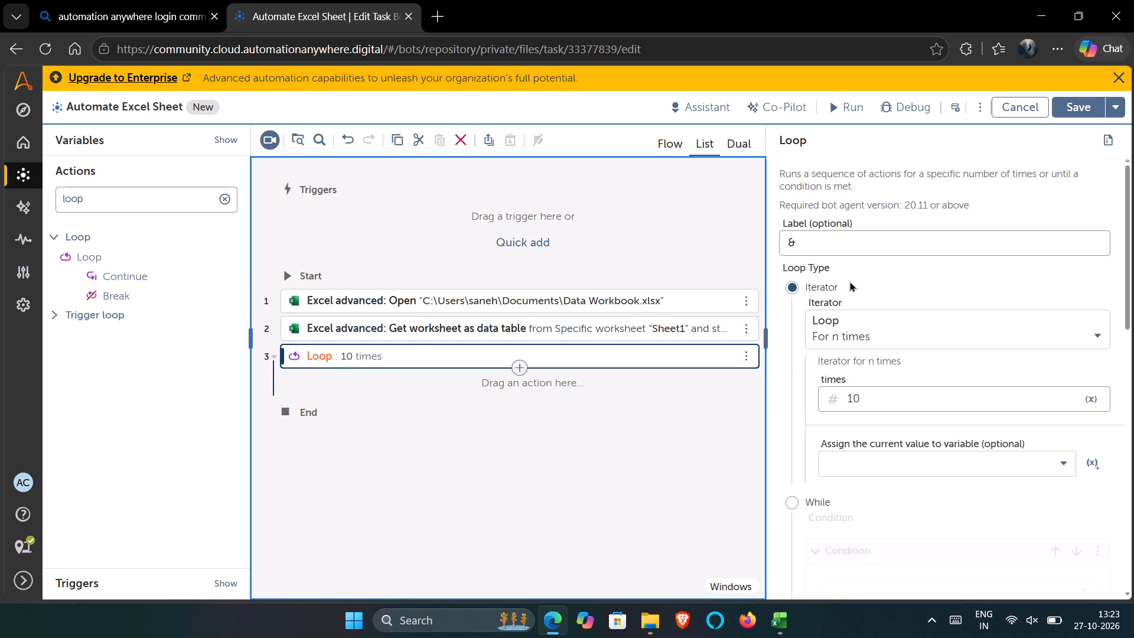
Open the Loop action's optional label for editing.
click(889, 245)
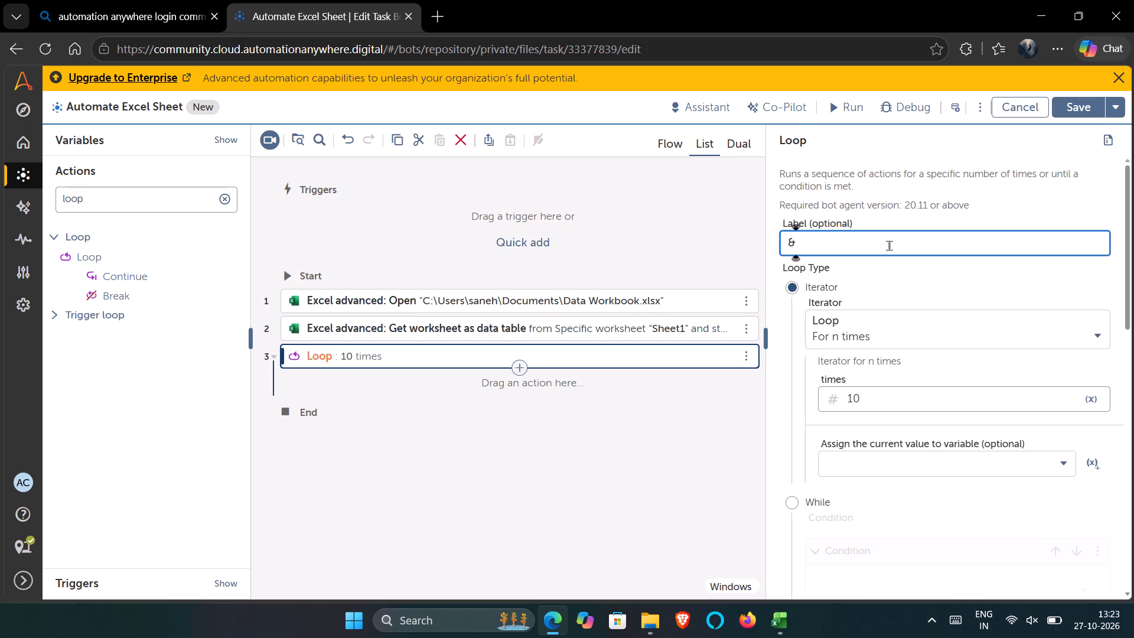
click(1022, 240)
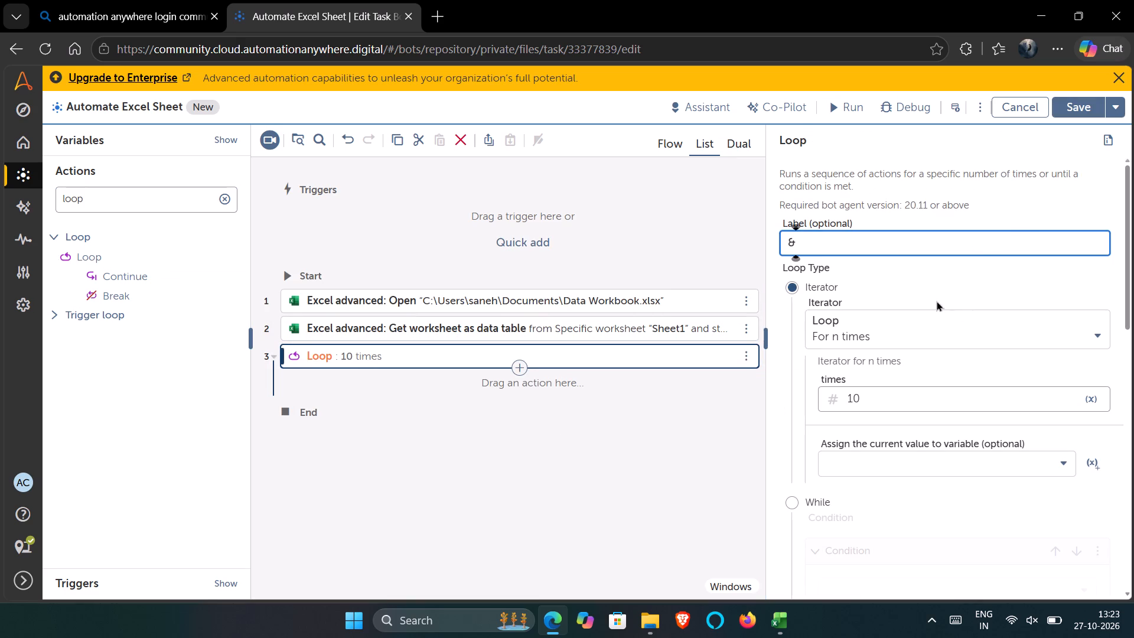
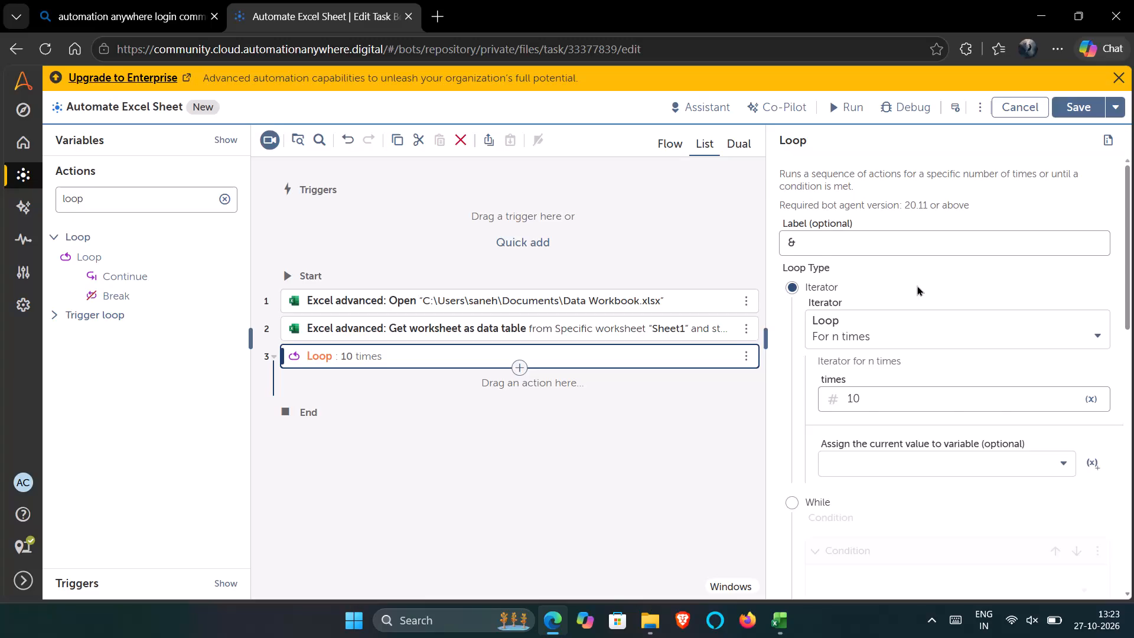
Look through the Loop action's settings, from the iterator and variable assignment options to the While condition and annotation.
scroll(917, 285, down, 1)
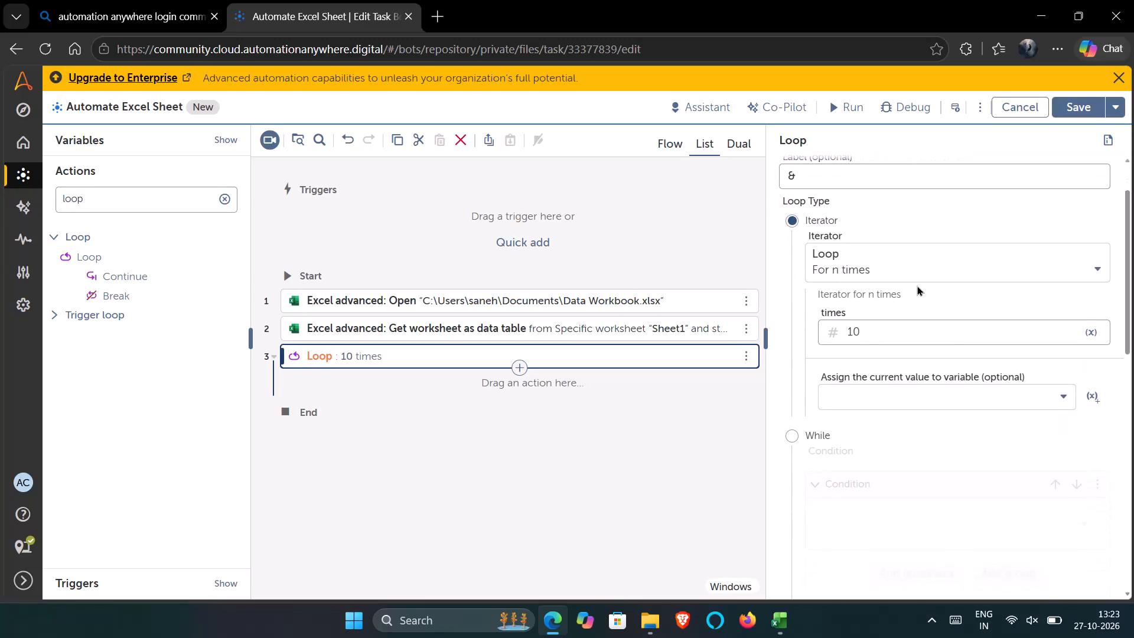
scroll(917, 285, down, 3)
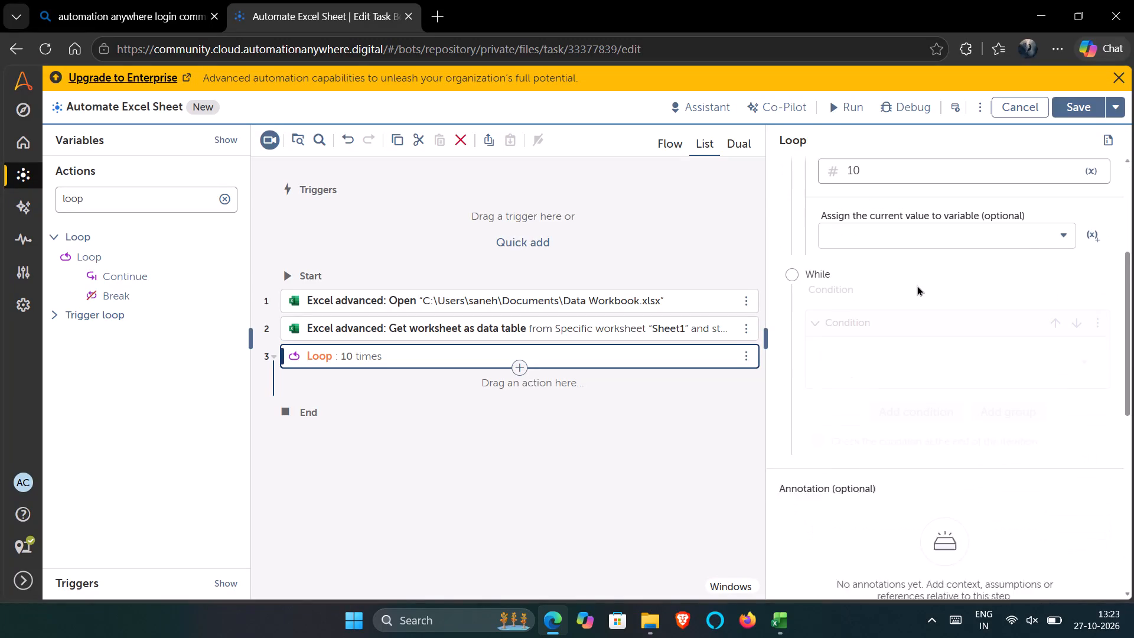
scroll(917, 285, down, 1)
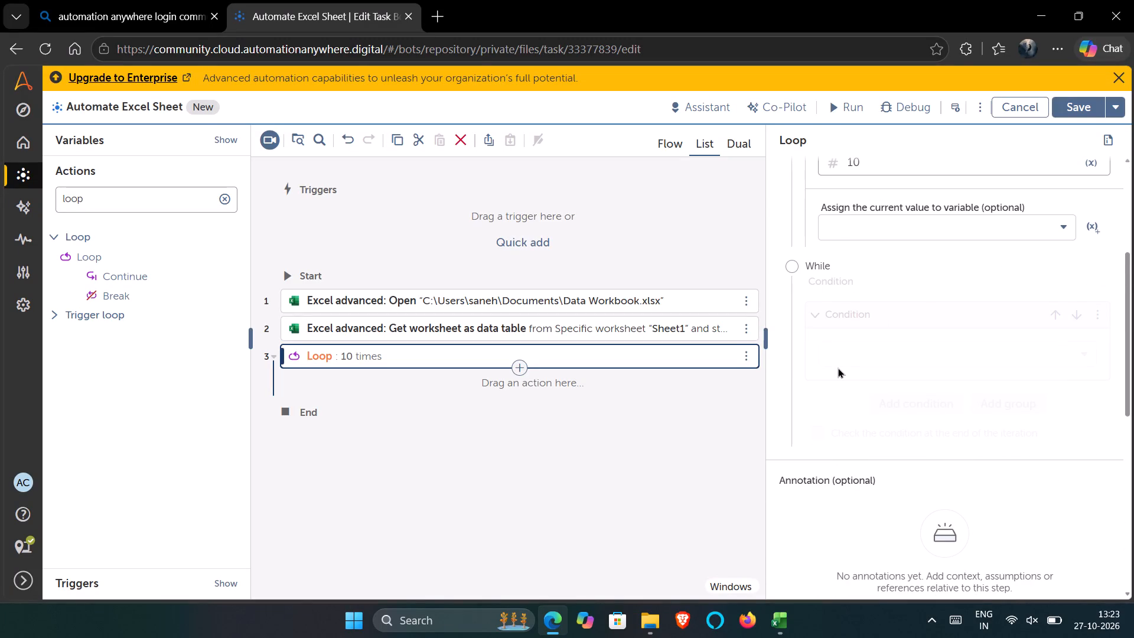